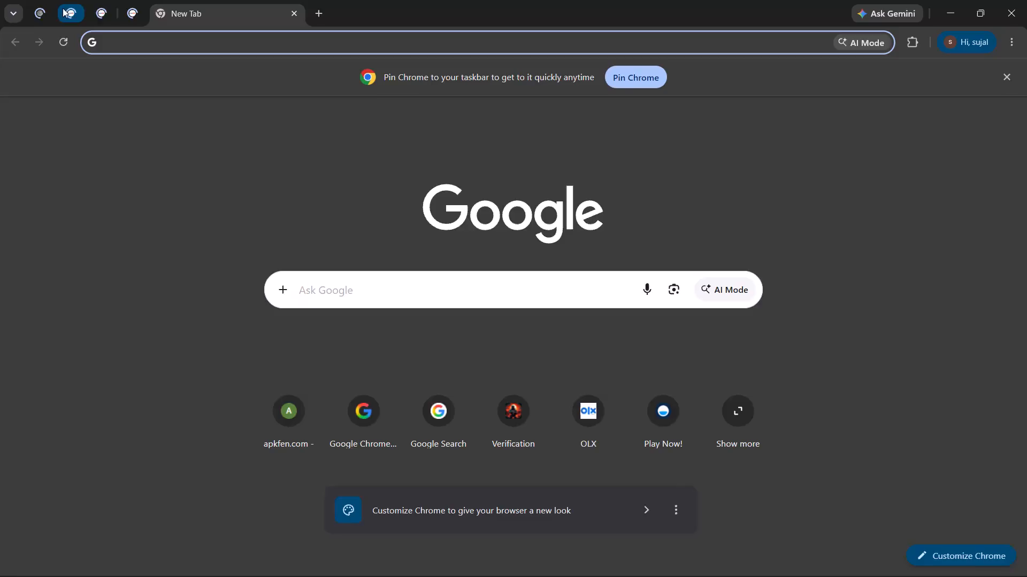
# Reload the open CoinDCX futures pages for SOL/USDT, BTC/USDT and ETH/USDT.
pyautogui.click(75, 9)
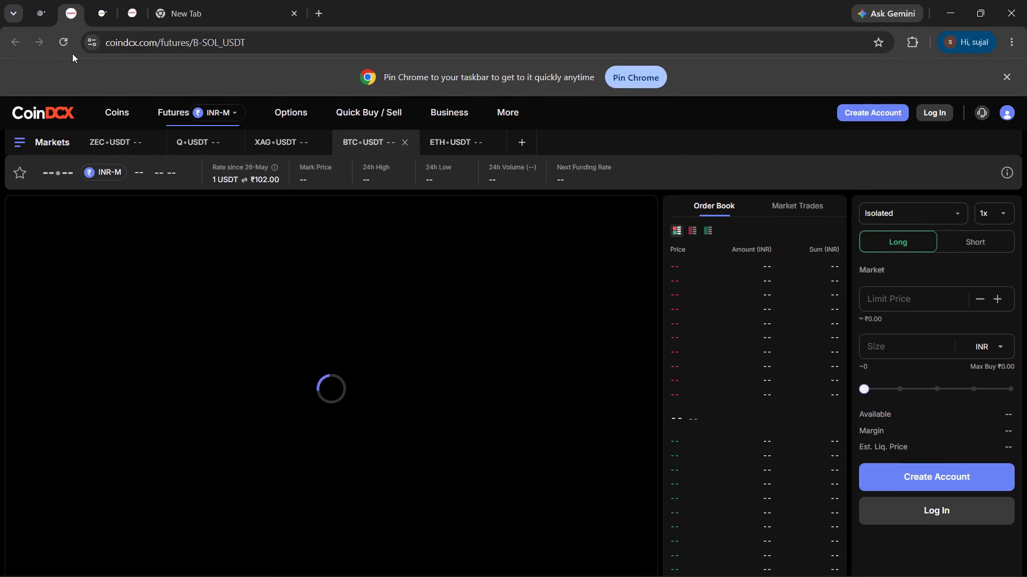
pyautogui.click(67, 48)
pyautogui.click(101, 14)
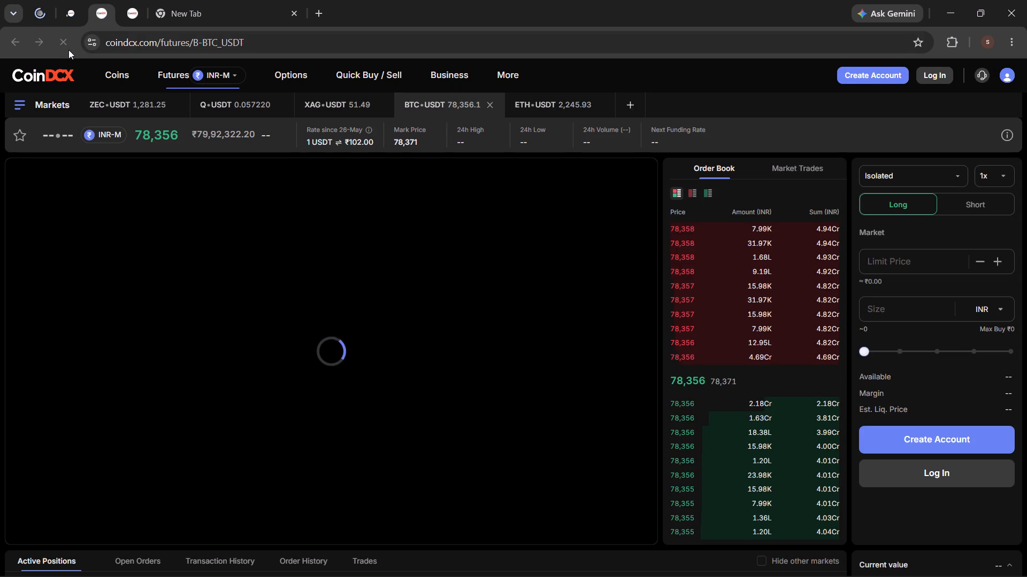
pyautogui.click(68, 46)
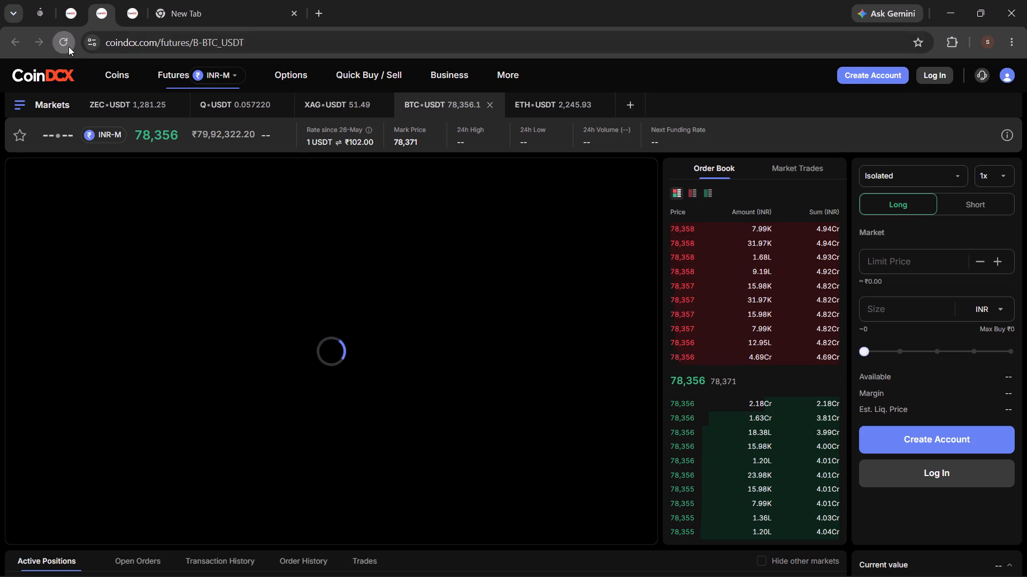
pyautogui.click(135, 11)
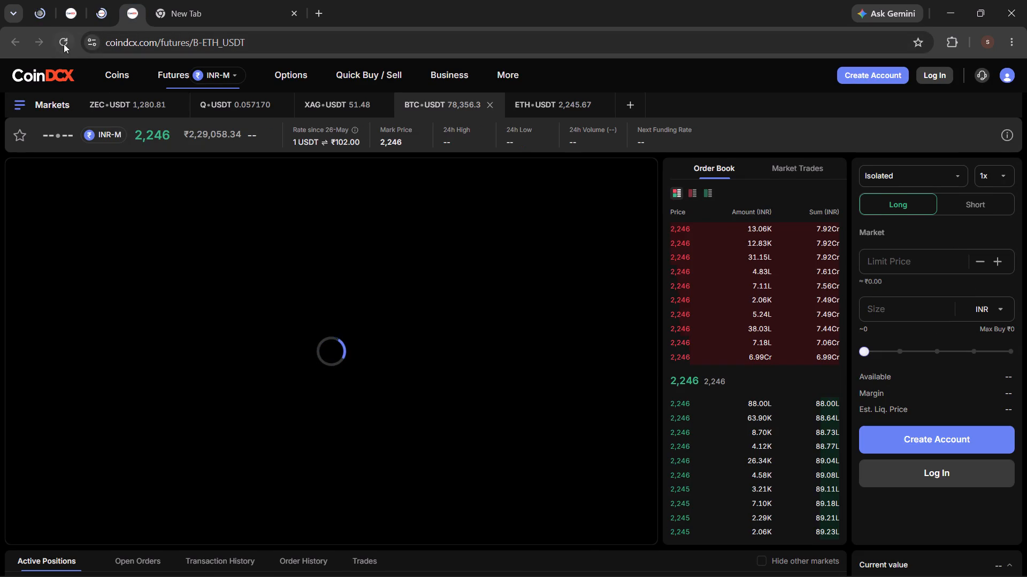
pyautogui.click(64, 44)
# Remove the Volume and SuperTrend indicators from the SOL/USDT chart.
pyautogui.click(74, 11)
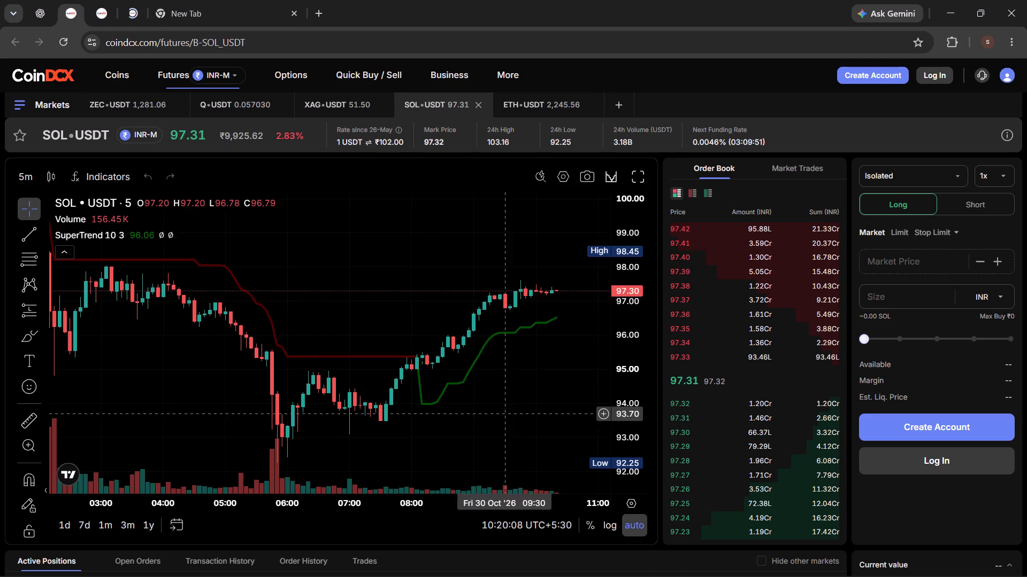
pyautogui.scroll(-20, 482, 356)
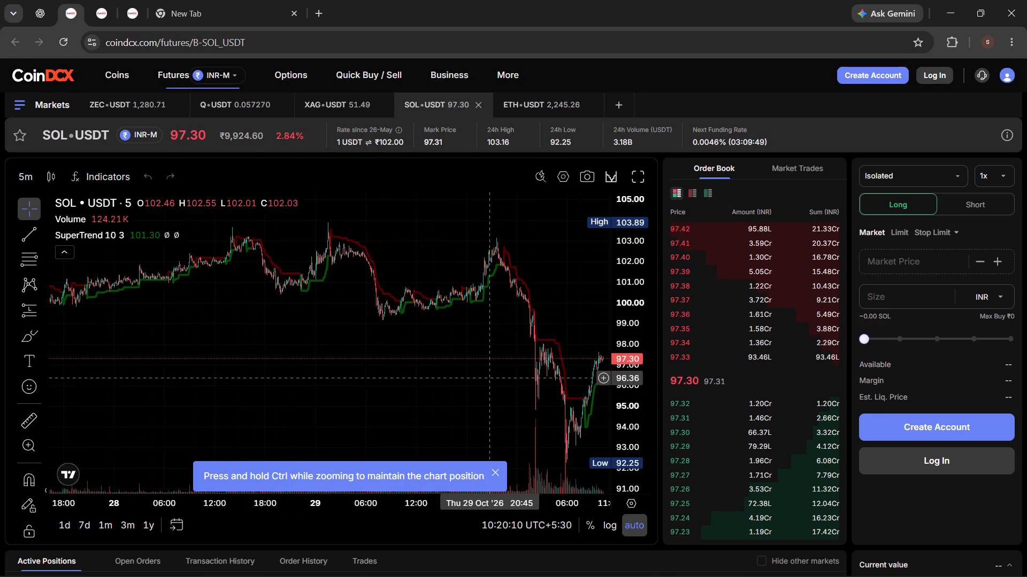
pyautogui.rightClick(310, 345)
pyautogui.click(383, 463)
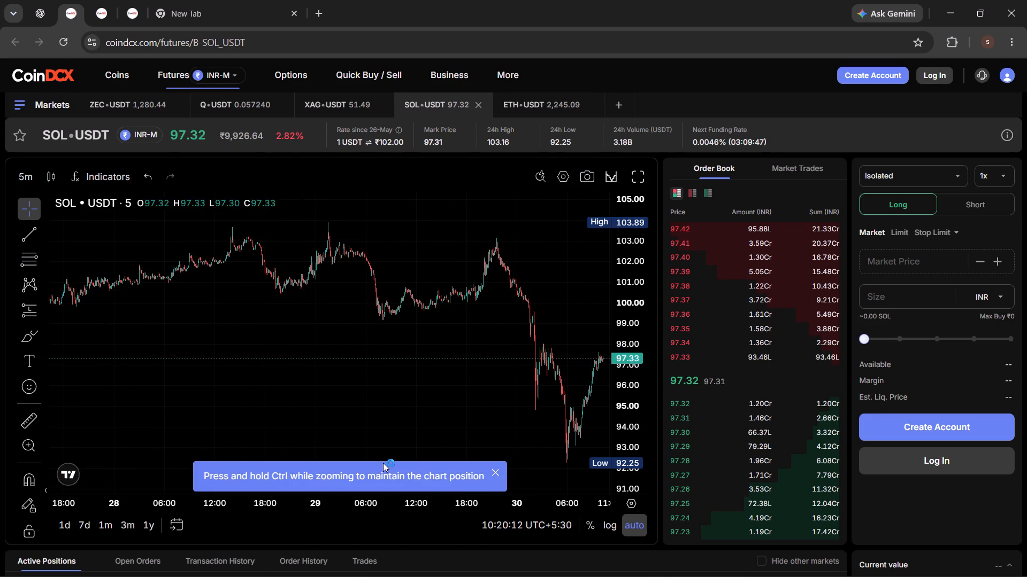
pyautogui.moveTo(428, 418); pyautogui.dragTo(349, 430)
# Remove the Volume and SuperTrend indicators from the BTC/USDT chart.
pyautogui.click(97, 12)
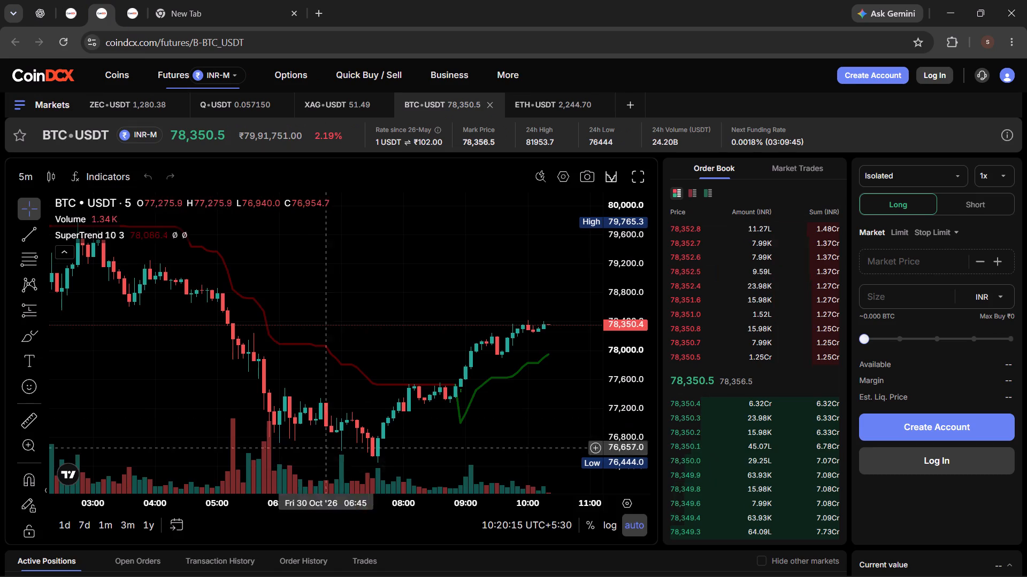
pyautogui.rightClick(379, 278)
pyautogui.click(426, 458)
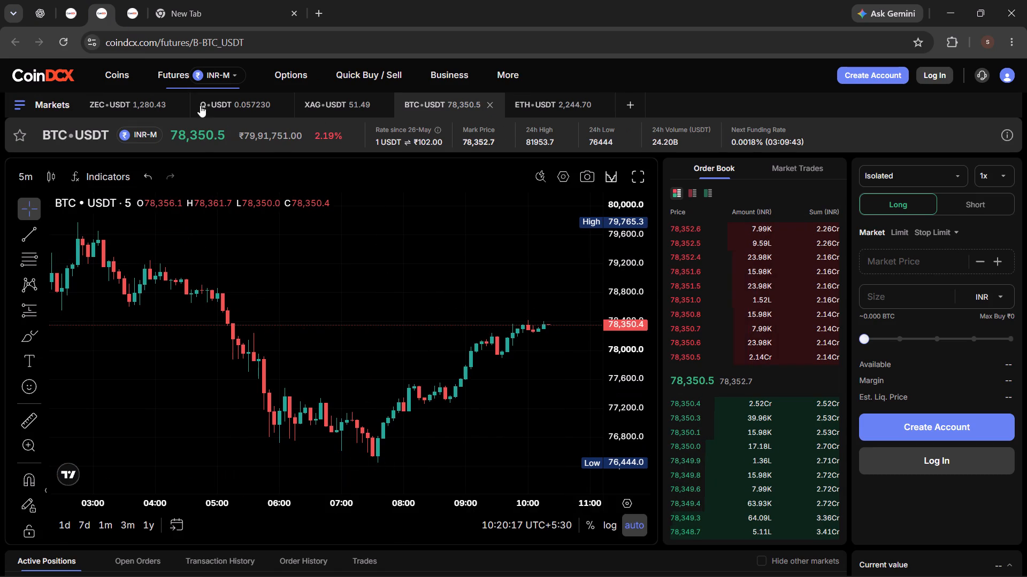
# Remove the Volume and SuperTrend indicators from the ETH/USDT chart.
pyautogui.click(131, 17)
pyautogui.rightClick(378, 251)
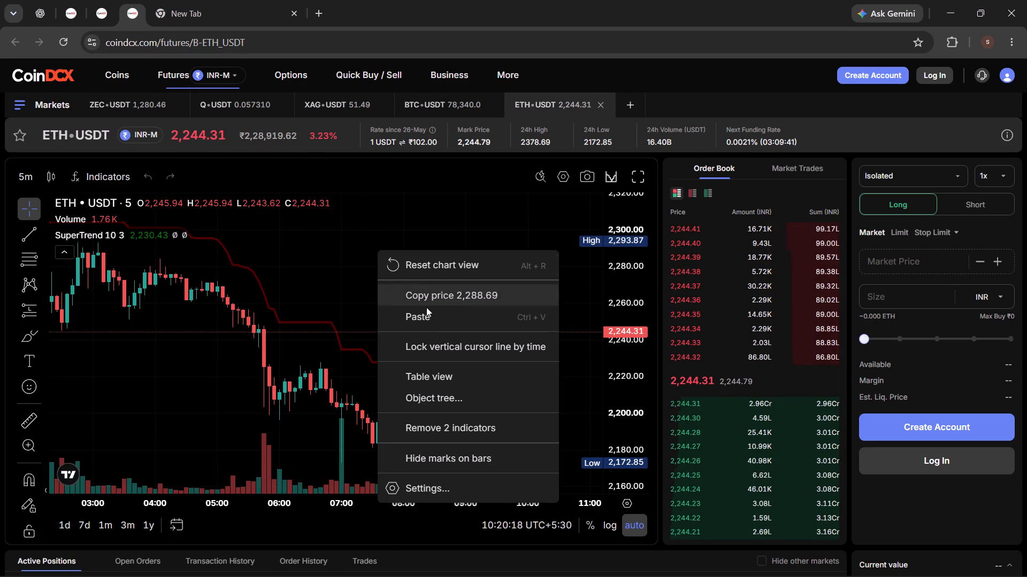
pyautogui.click(453, 436)
pyautogui.scroll(-12, 384, 320)
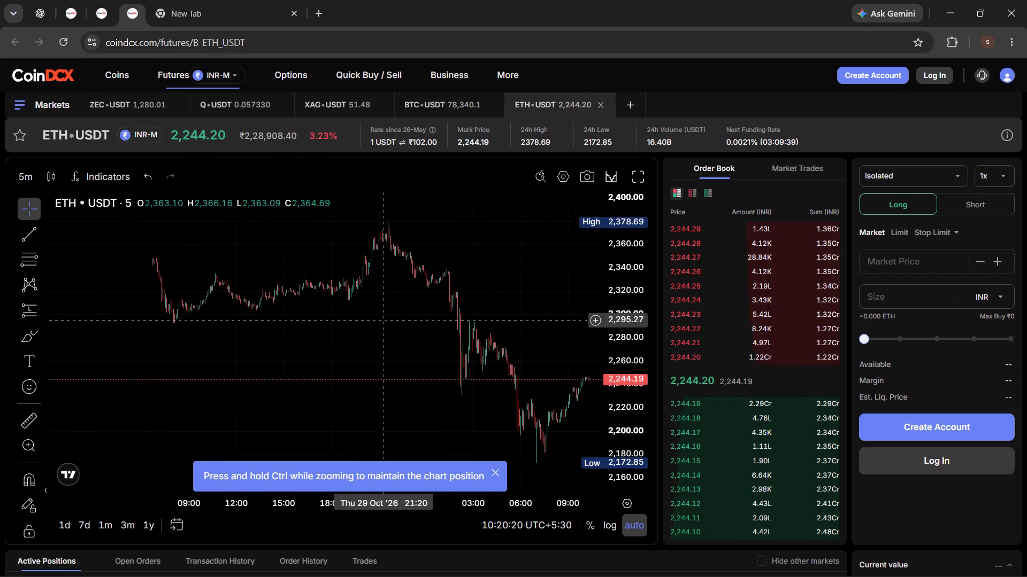
pyautogui.scroll(-5, 384, 320)
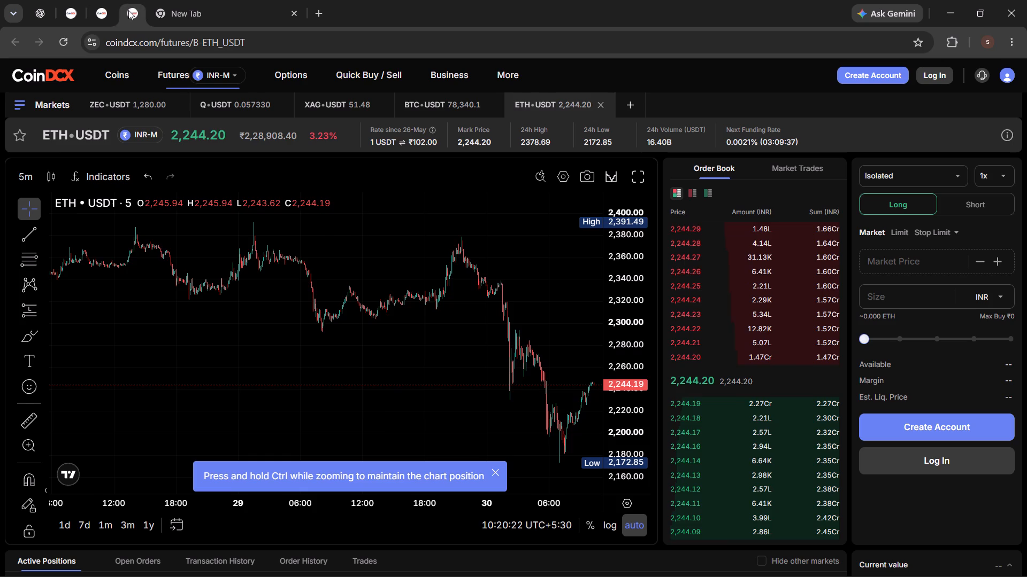
# Compare the recent 5-minute price movements on the BTC/USDT, ETH/USDT and SOL/USDT charts, dismissing the chart values hint.
pyautogui.click(104, 14)
pyautogui.scroll(-5, 397, 432)
pyautogui.scroll(-4, 388, 383)
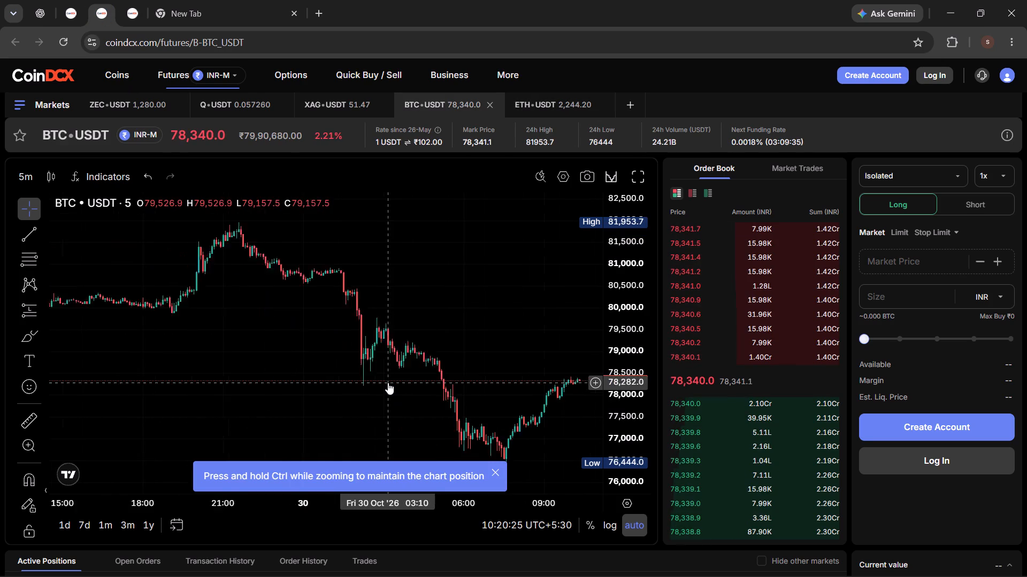
pyautogui.click(216, 0)
pyautogui.click(134, 6)
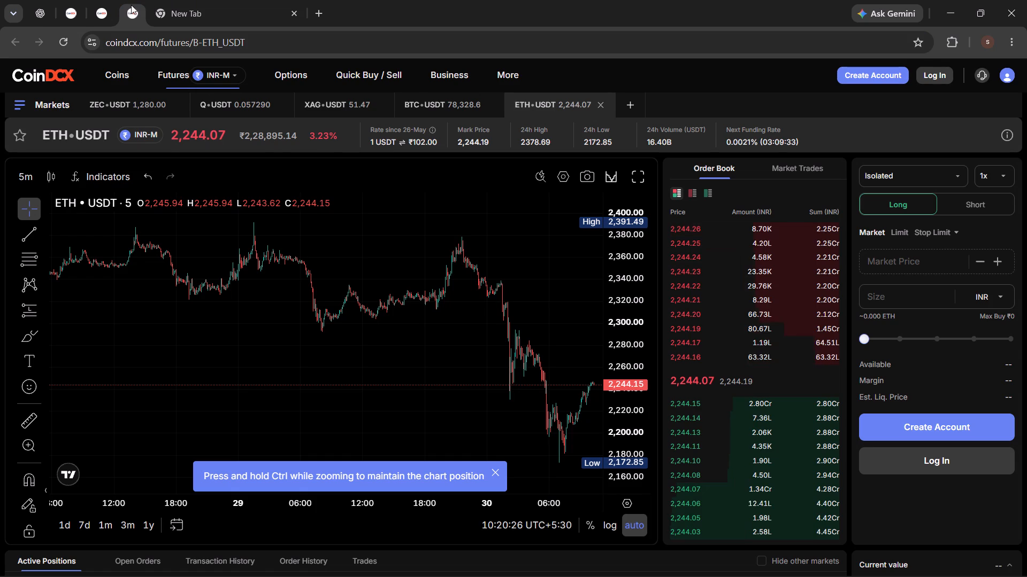
pyautogui.click(99, 5)
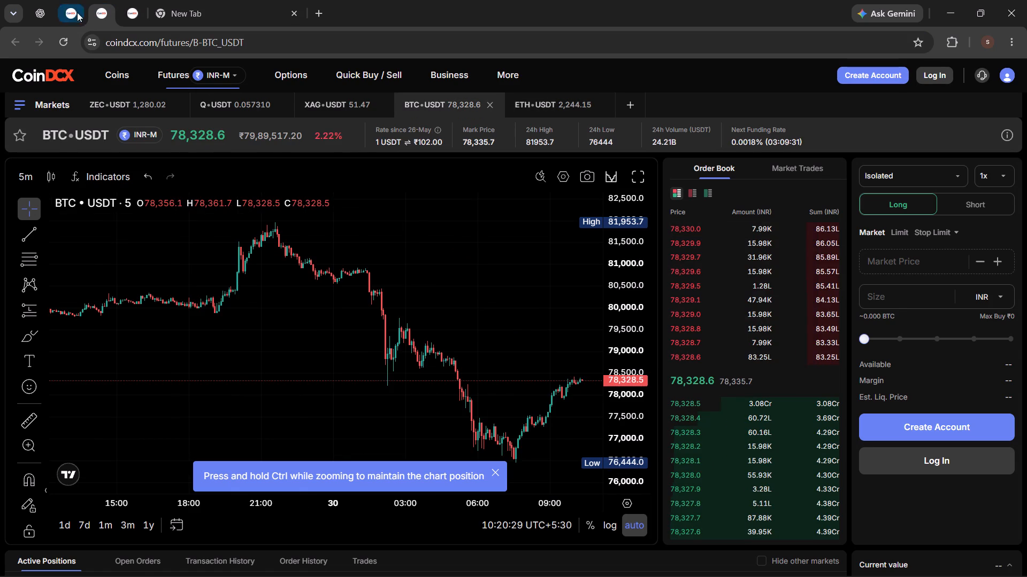
pyautogui.click(76, 13)
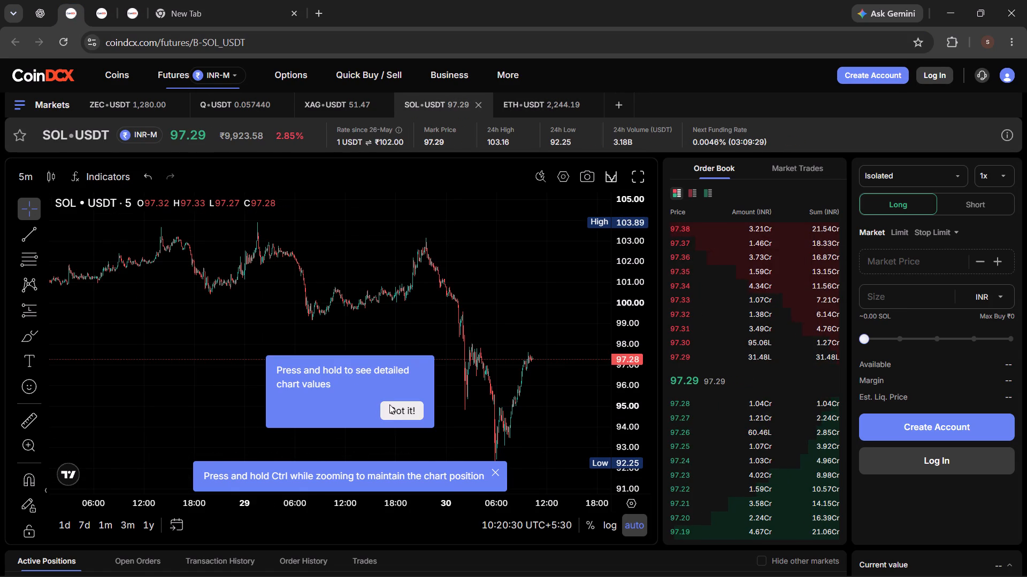
pyautogui.click(404, 410)
pyautogui.scroll(16, 404, 410)
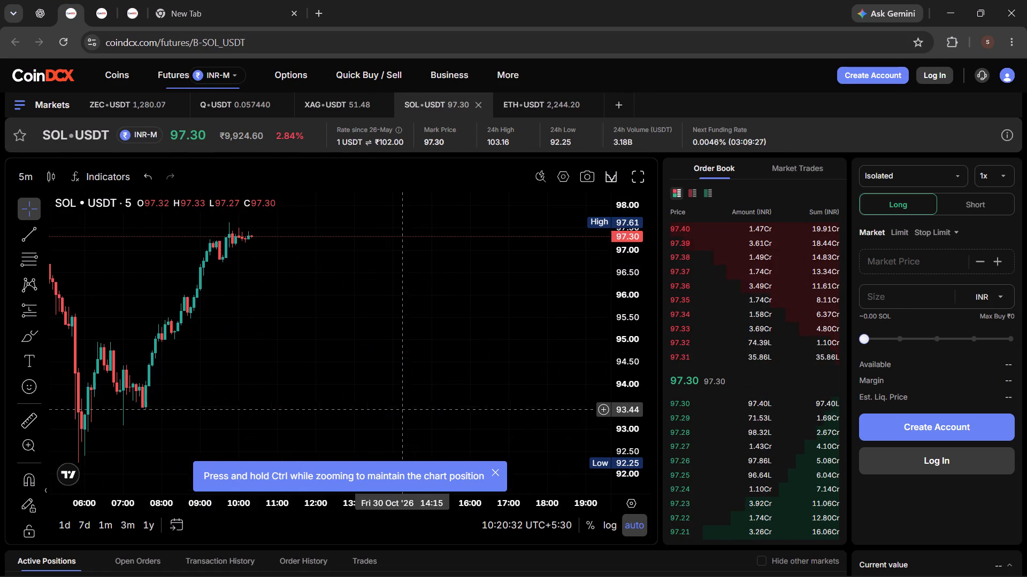
pyautogui.moveTo(288, 303); pyautogui.dragTo(415, 351)
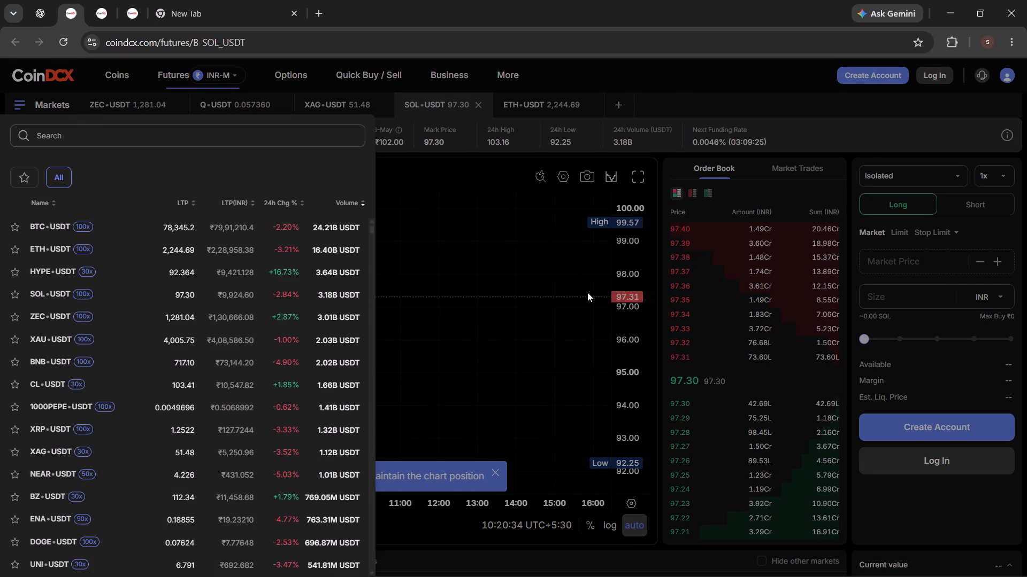
pyautogui.click(499, 344)
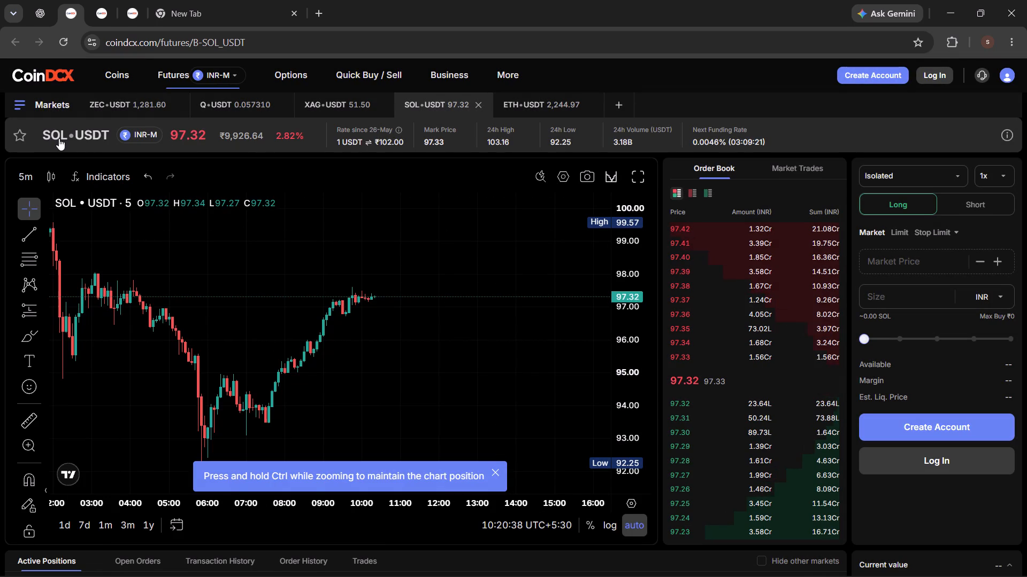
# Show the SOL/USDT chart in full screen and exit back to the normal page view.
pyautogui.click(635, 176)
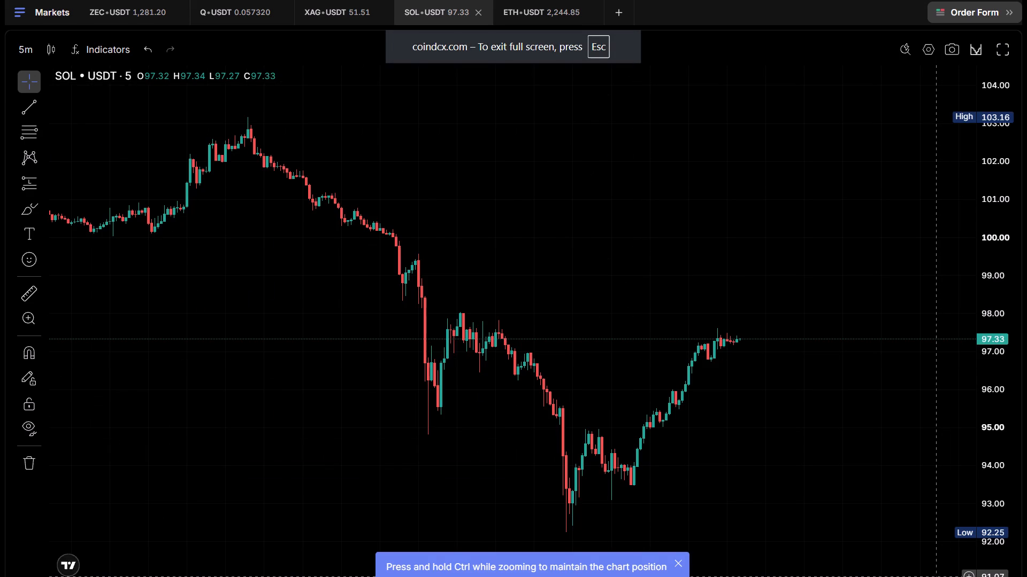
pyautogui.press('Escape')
# Raise the display brightness to 100 in the Windows quick settings.
pyautogui.click(942, 574)
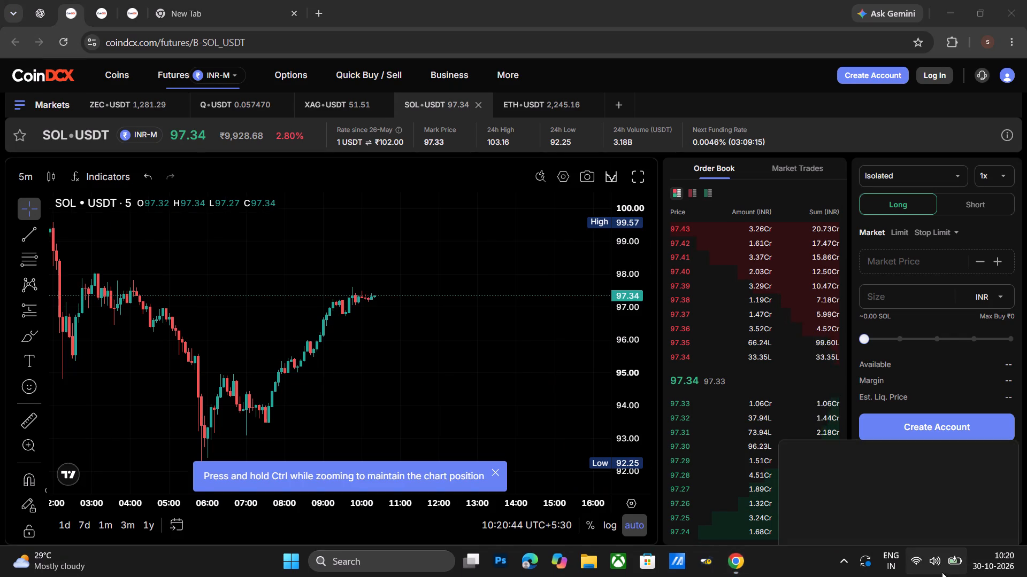
pyautogui.moveTo(886, 445); pyautogui.dragTo(987, 452)
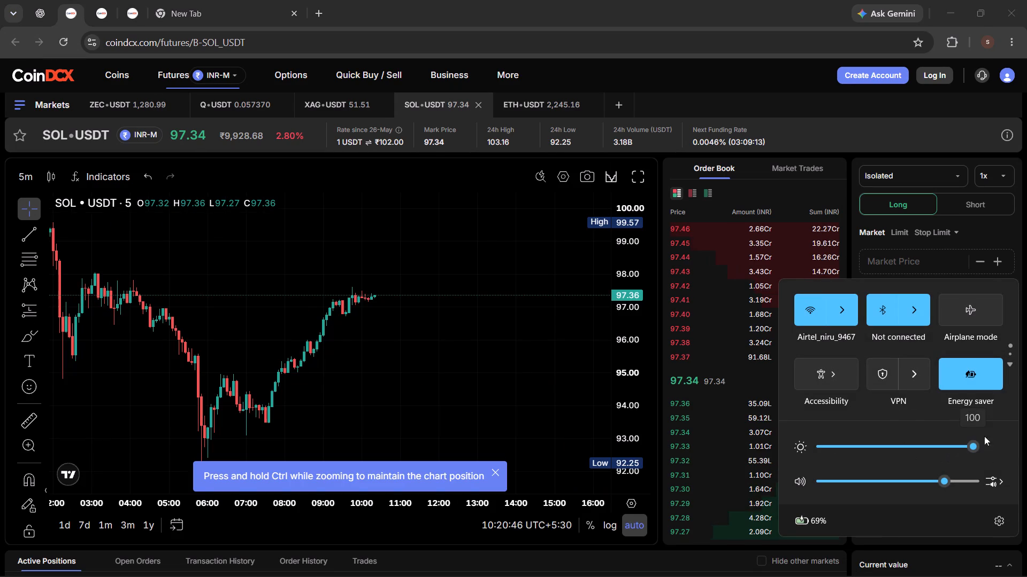
# Display the SOL/USDT chart in full screen.
pyautogui.click(643, 179)
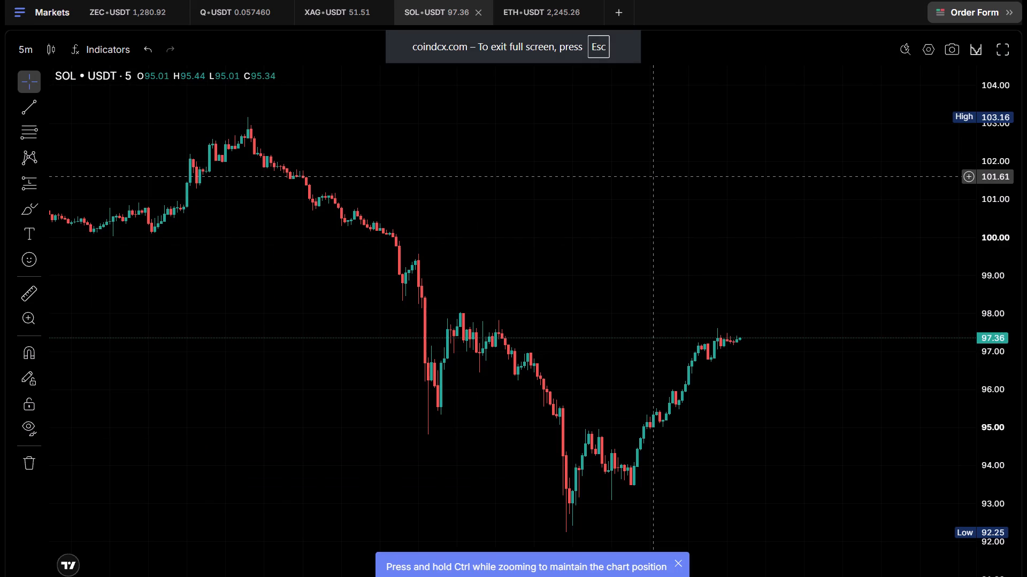
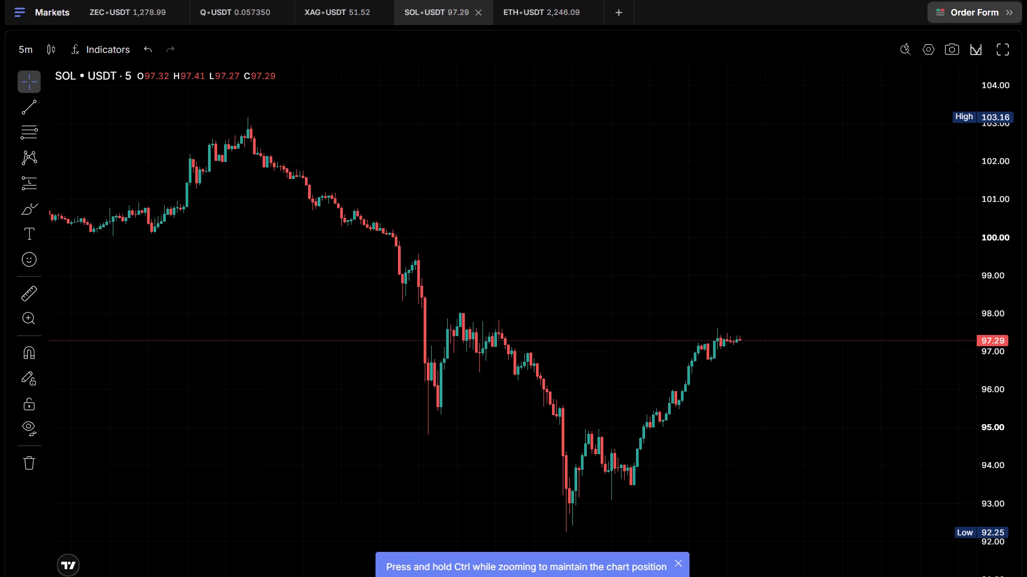
# Examine a longer stretch of SOL/USDT 5-minute price history in full screen and return to the normal page view.
pyautogui.scroll(-9, 609, 314)
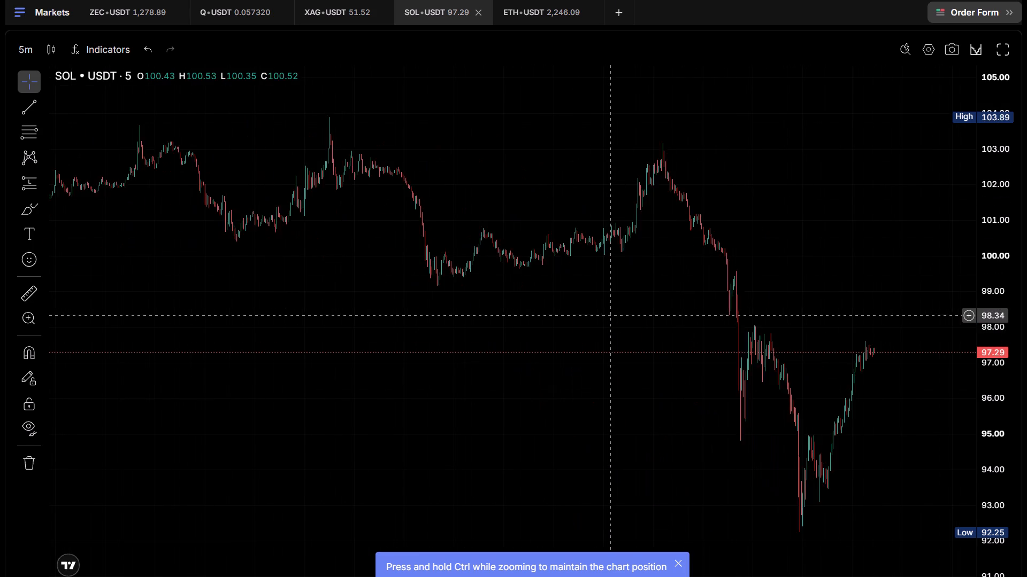
pyautogui.scroll(-5, 611, 317)
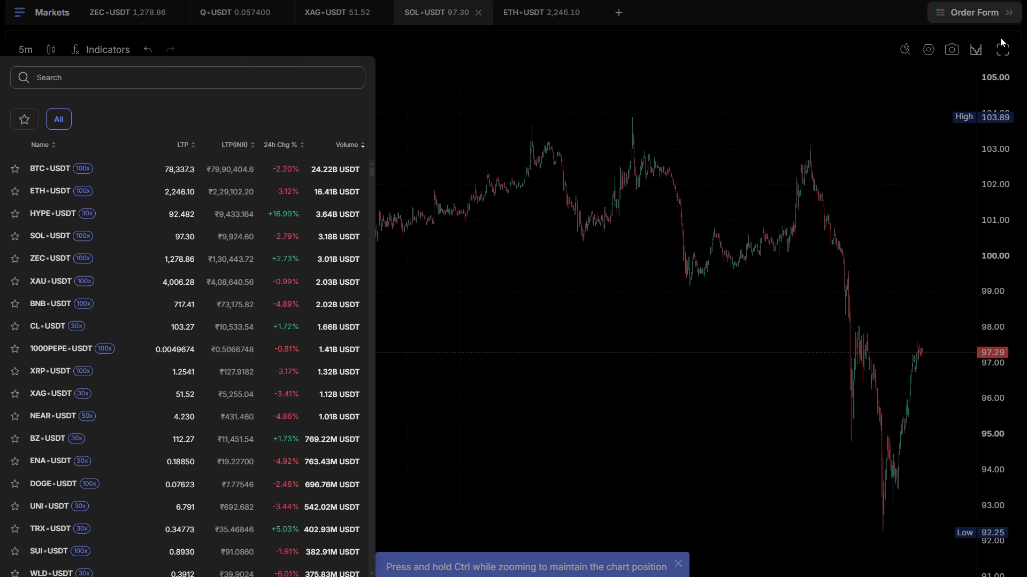
pyautogui.click(1015, 49)
pyautogui.click(501, 47)
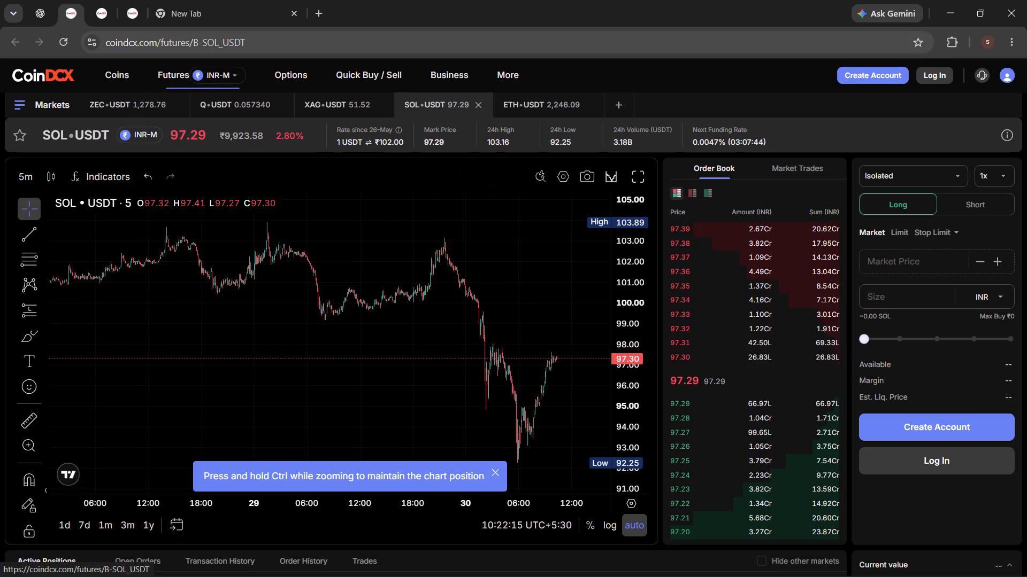
# Switch to the BTC/USDT futures page and examine its recent 5-minute price movement.
pyautogui.click(101, 18)
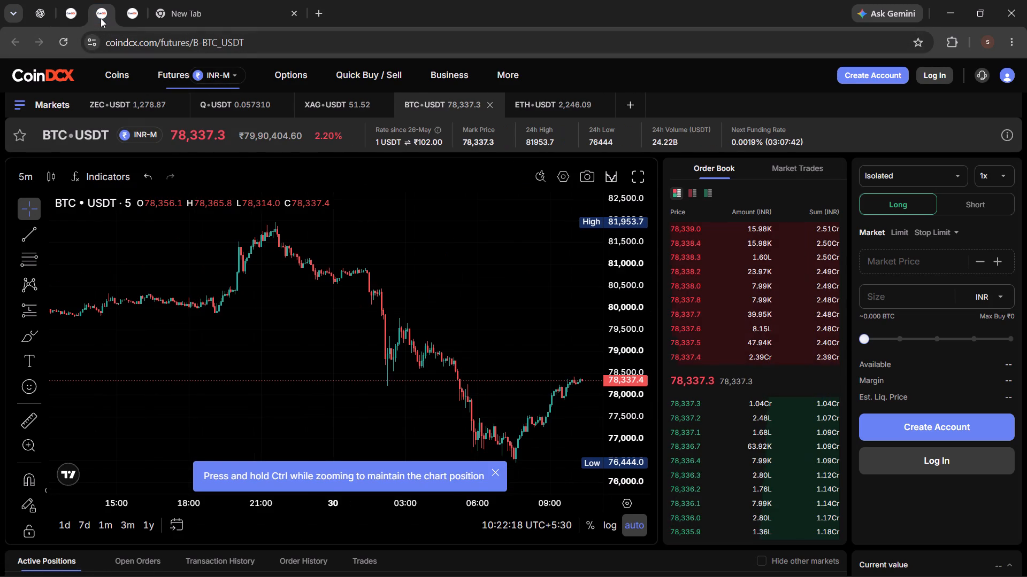
pyautogui.click(124, 13)
pyautogui.click(111, 10)
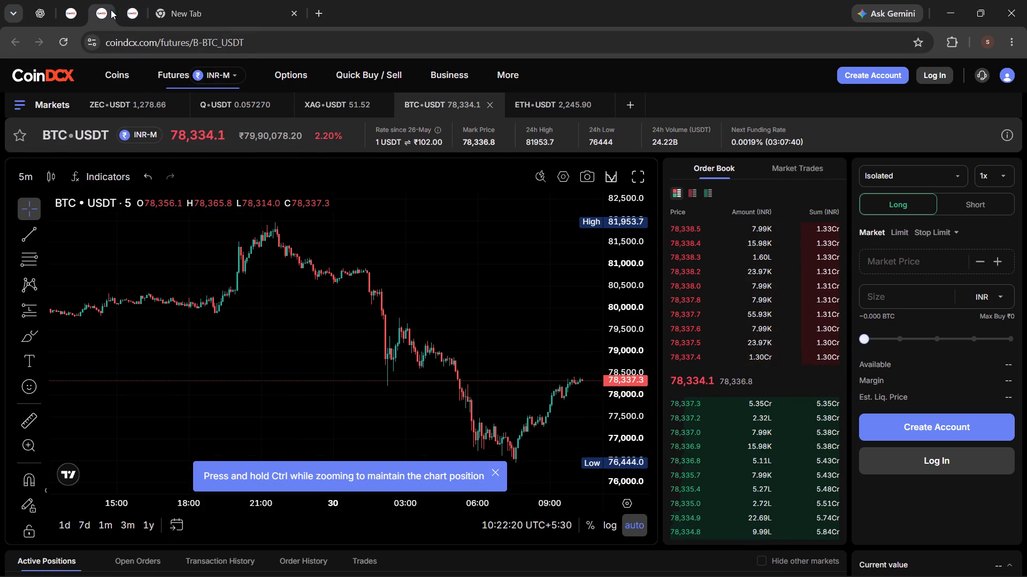
pyautogui.scroll(4, 357, 381)
pyautogui.scroll(-3, 357, 381)
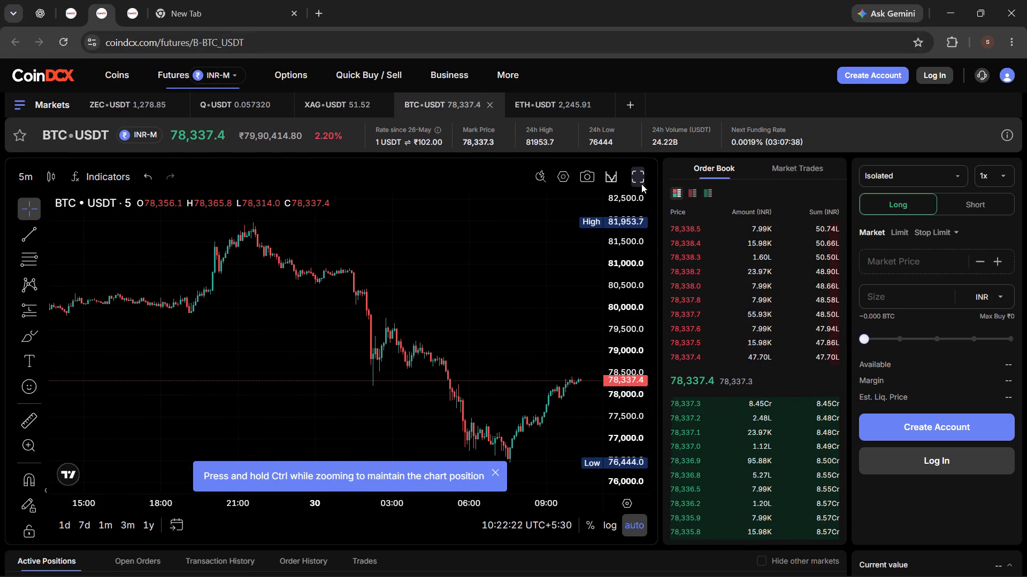
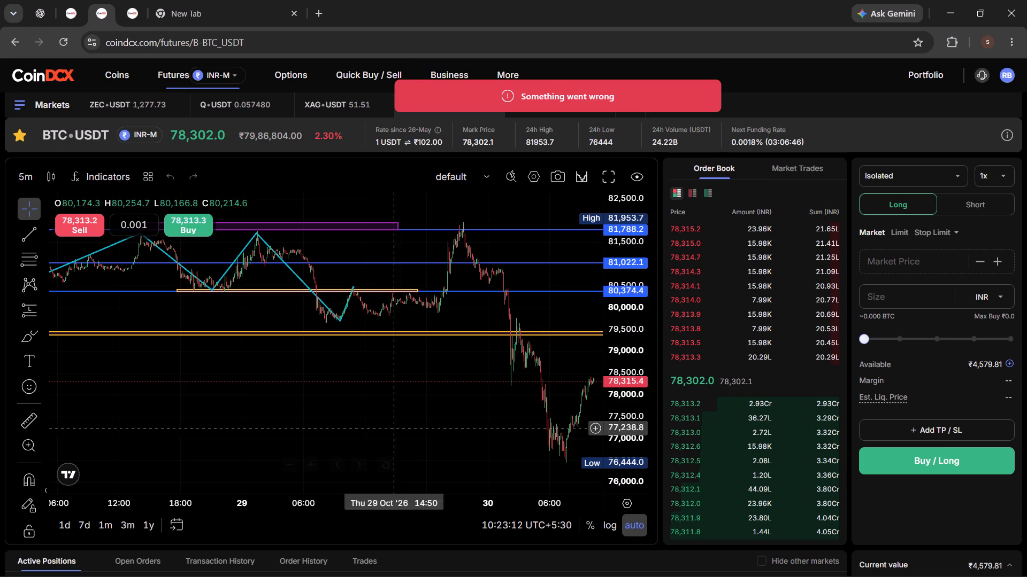
# Examine the latest BTC/USDT 5-minute price movement and dismiss the chart values hint.
pyautogui.rightClick(378, 376)
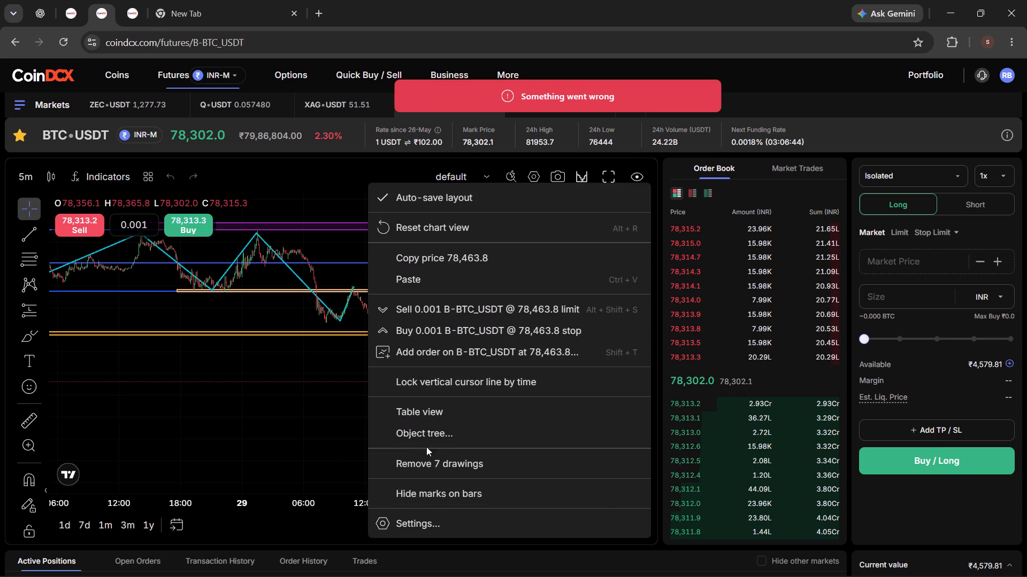
pyautogui.click(177, 420)
pyautogui.moveTo(461, 436); pyautogui.dragTo(339, 451)
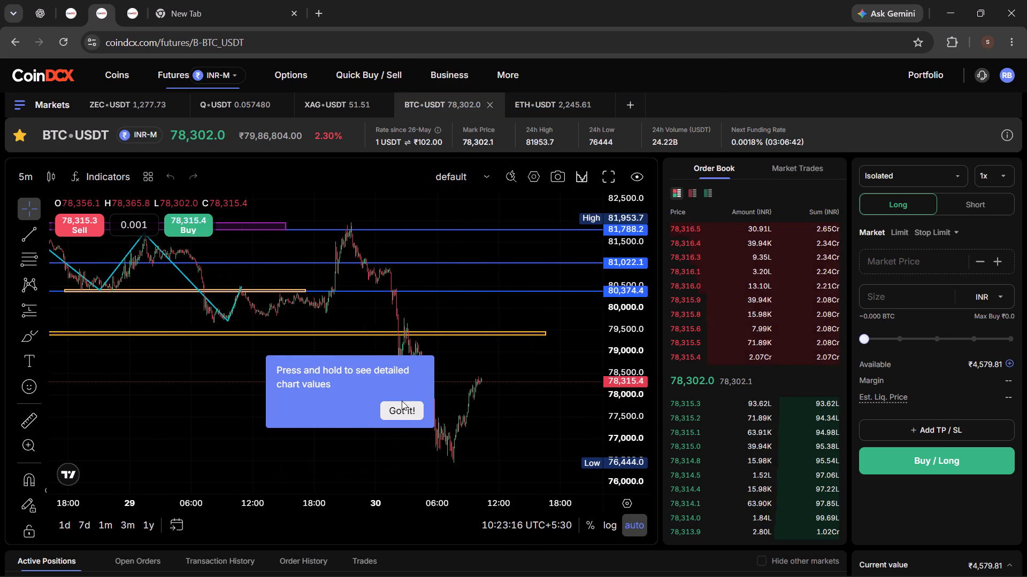
pyautogui.click(402, 401)
pyautogui.click(405, 413)
# Switch to the SOL/USDT futures page, reload it with the logged-in account, and remove all 18 drawings from its chart.
pyautogui.click(86, 1)
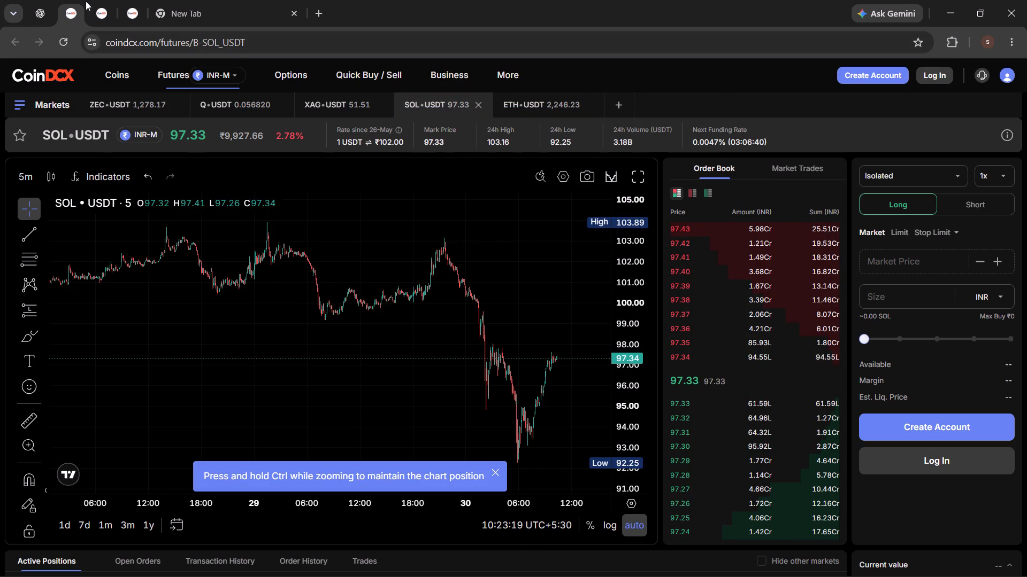
pyautogui.click(62, 41)
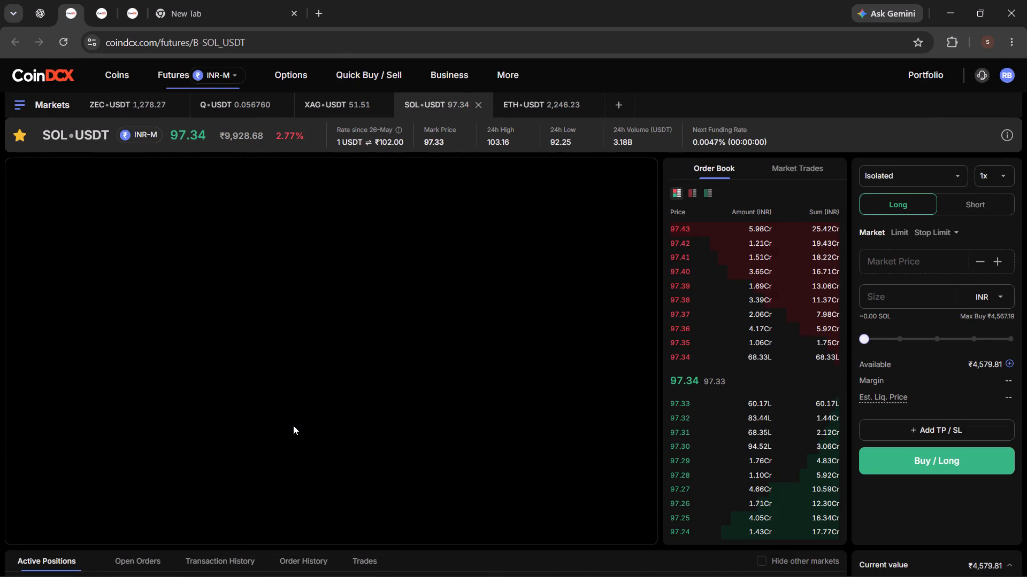
pyautogui.rightClick(275, 382)
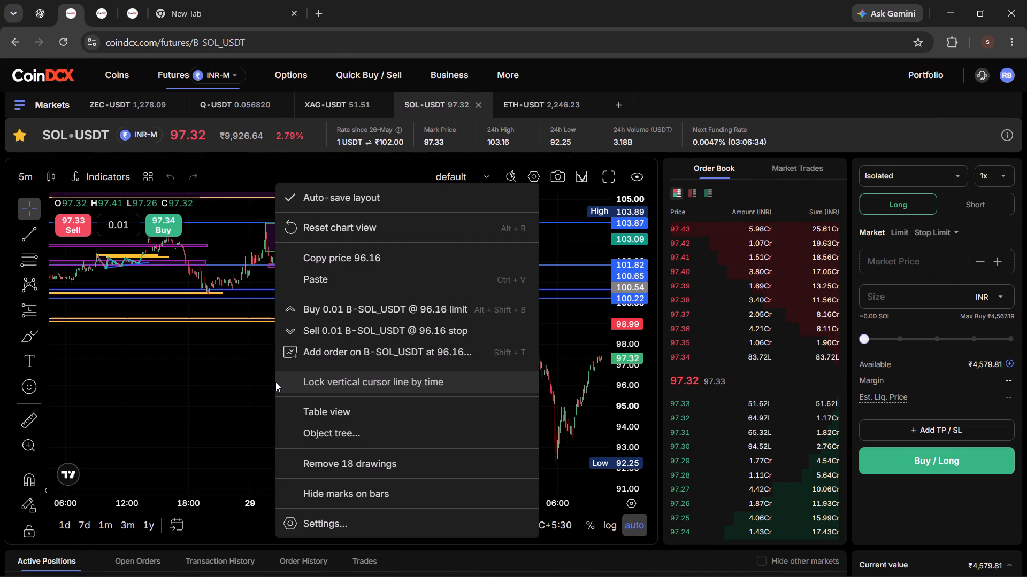
pyautogui.click(349, 469)
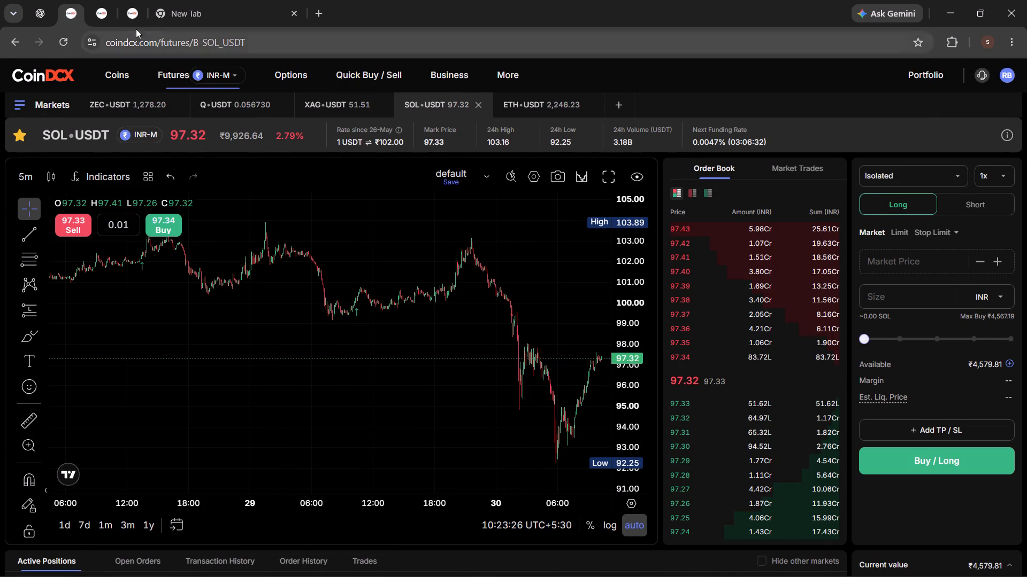
# Switch to the BTC/USDT futures page and remove all 7 drawings from its chart.
pyautogui.click(105, 11)
pyautogui.rightClick(312, 450)
pyautogui.click(372, 462)
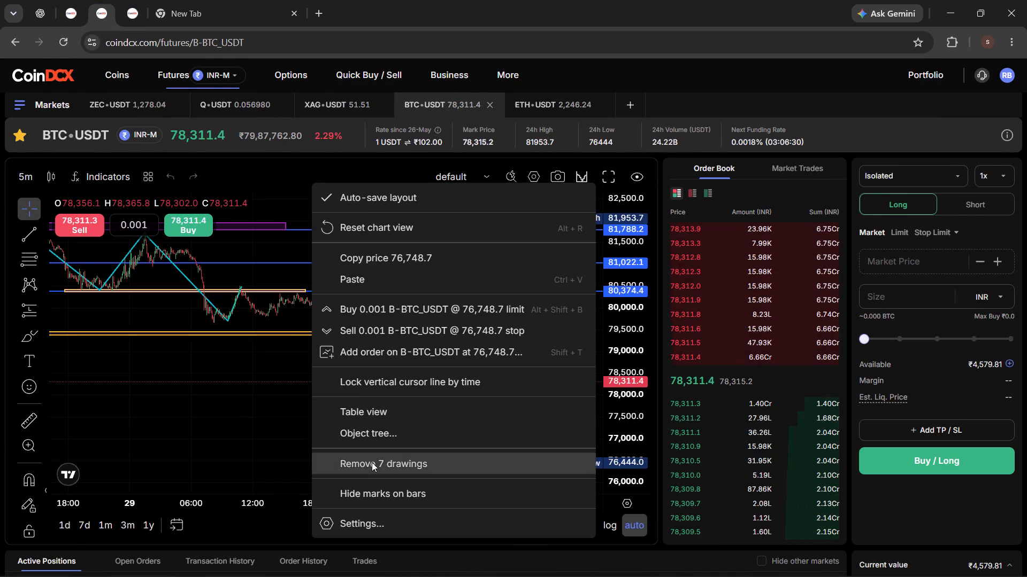
# Switch to the ETH/USDT futures page, reload it with the logged-in account, and remove all 13 drawings from its chart.
pyautogui.click(121, 12)
pyautogui.click(58, 35)
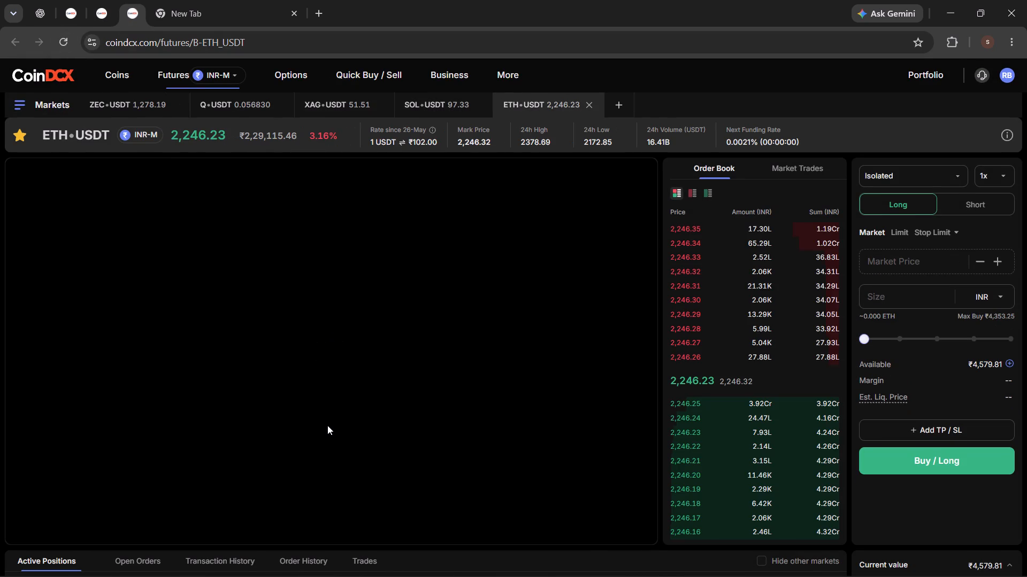
pyautogui.rightClick(279, 429)
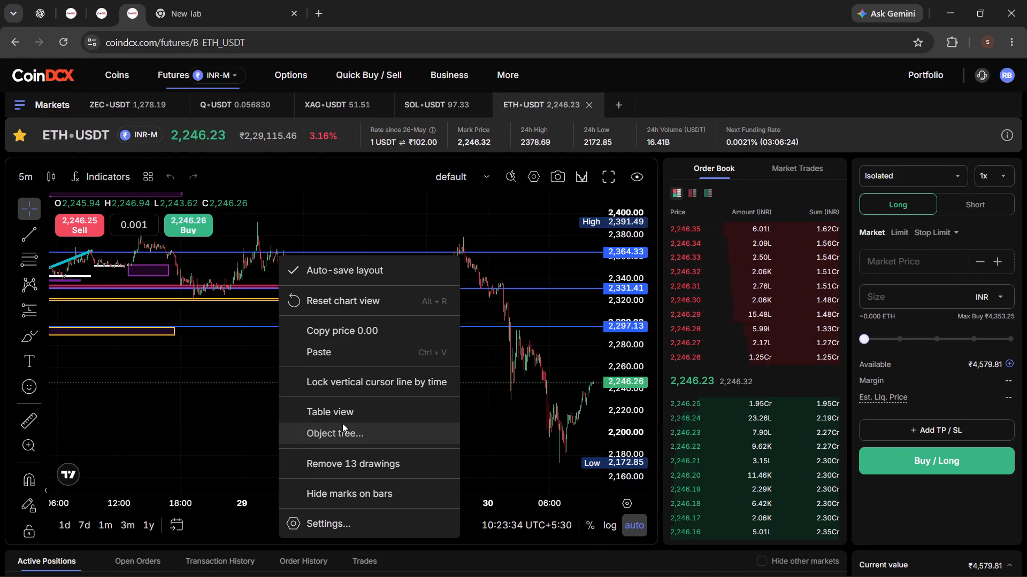
pyautogui.click(346, 469)
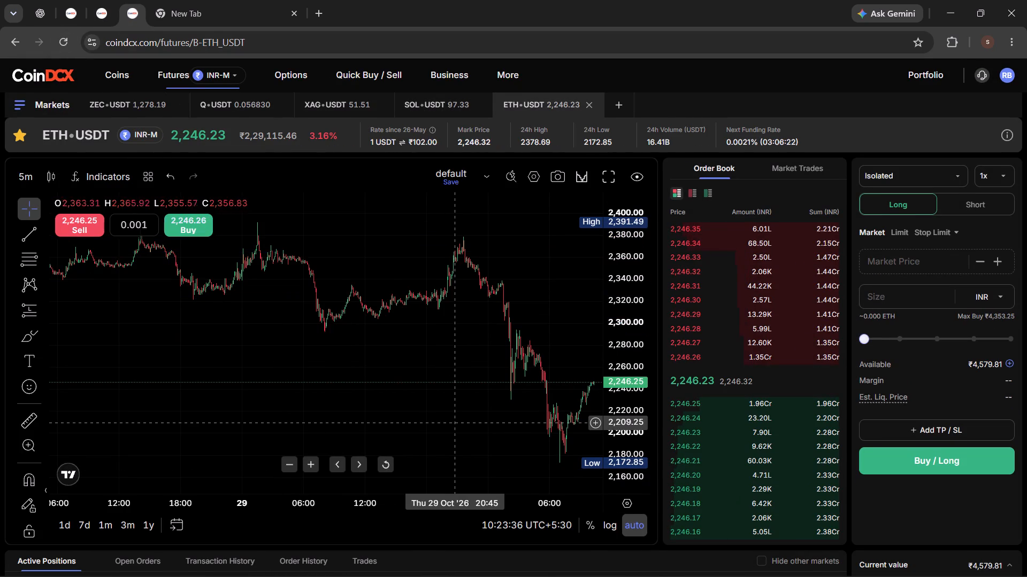
# Examine the recent ETH/USDT 5-minute price movement on the cleaned chart.
pyautogui.scroll(4, 481, 418)
pyautogui.click(493, 473)
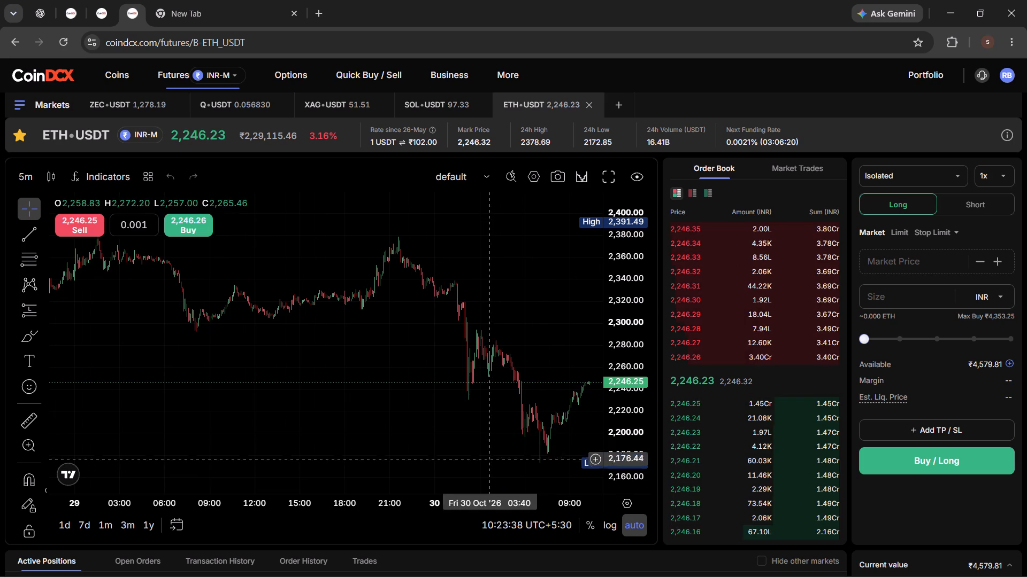
pyautogui.scroll(3, 482, 424)
pyautogui.scroll(-2, 395, 400)
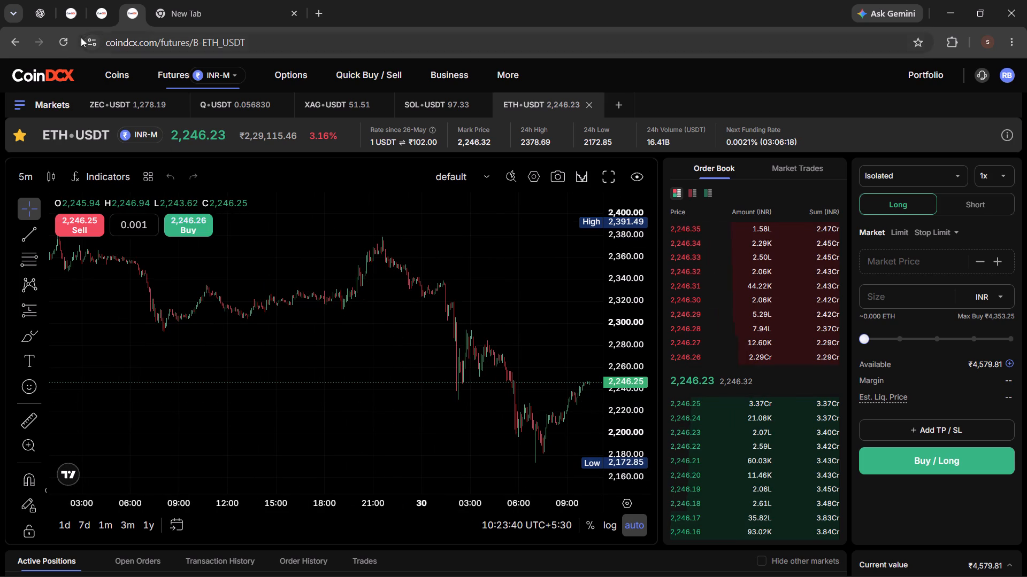
# Return to the SOL/USDT futures page and examine its 5-minute price history, including in full screen, ending in the normal page view.
pyautogui.click(71, 5)
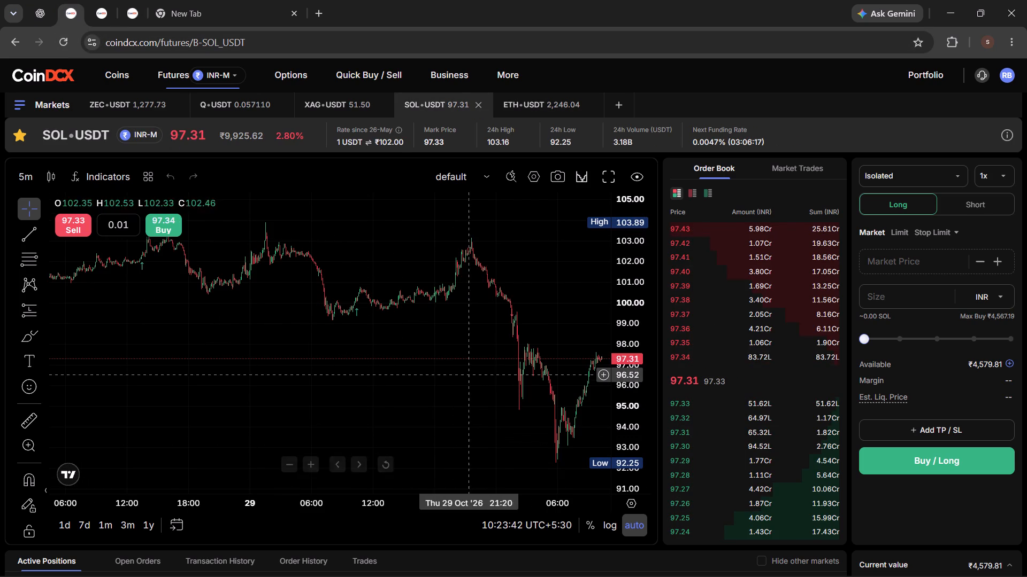
pyautogui.moveTo(542, 374); pyautogui.dragTo(392, 382)
pyautogui.scroll(4, 391, 381)
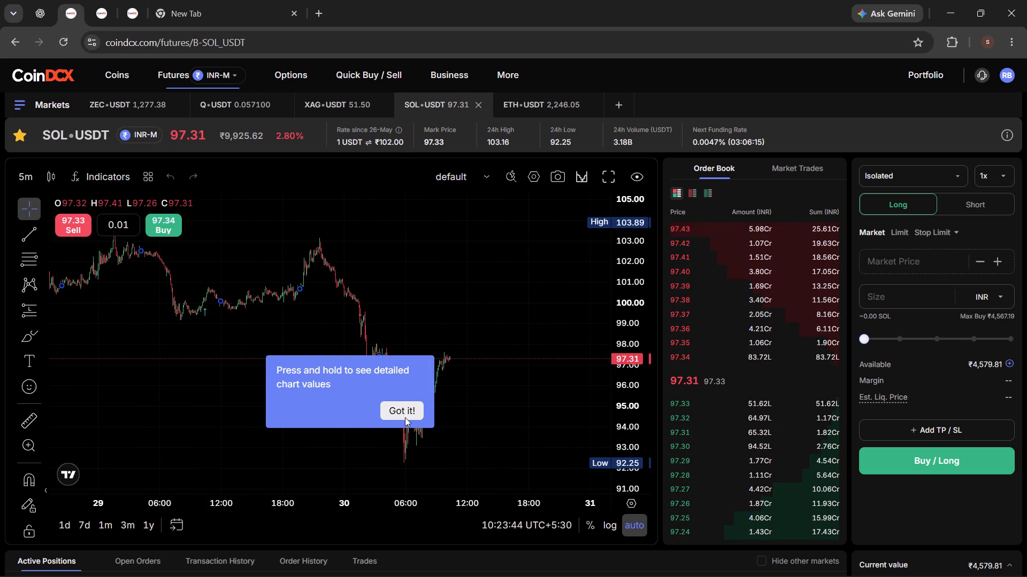
pyautogui.click(405, 417)
pyautogui.scroll(9, 429, 400)
pyautogui.scroll(-8, 430, 400)
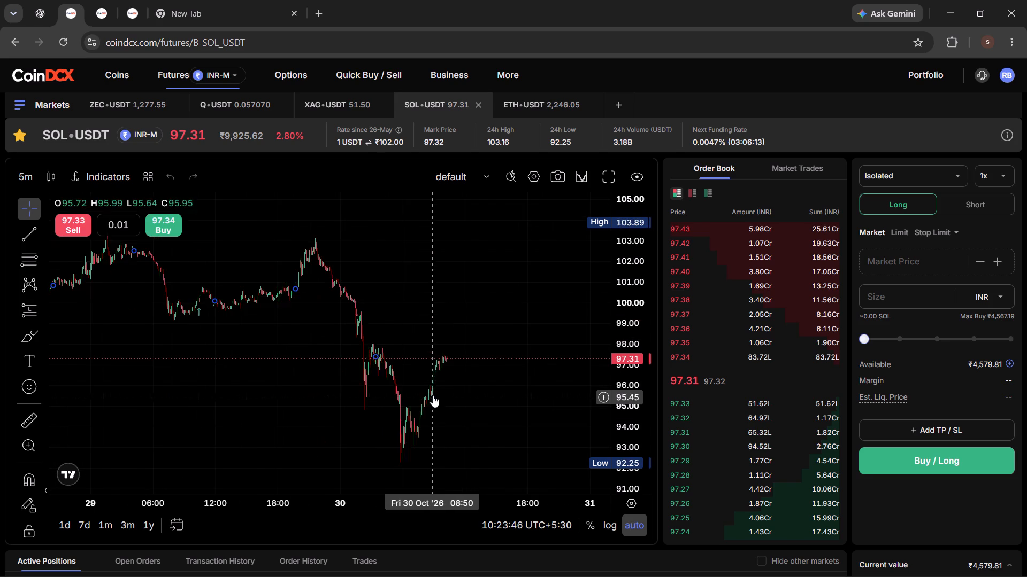
pyautogui.scroll(-4, 433, 395)
pyautogui.click(611, 180)
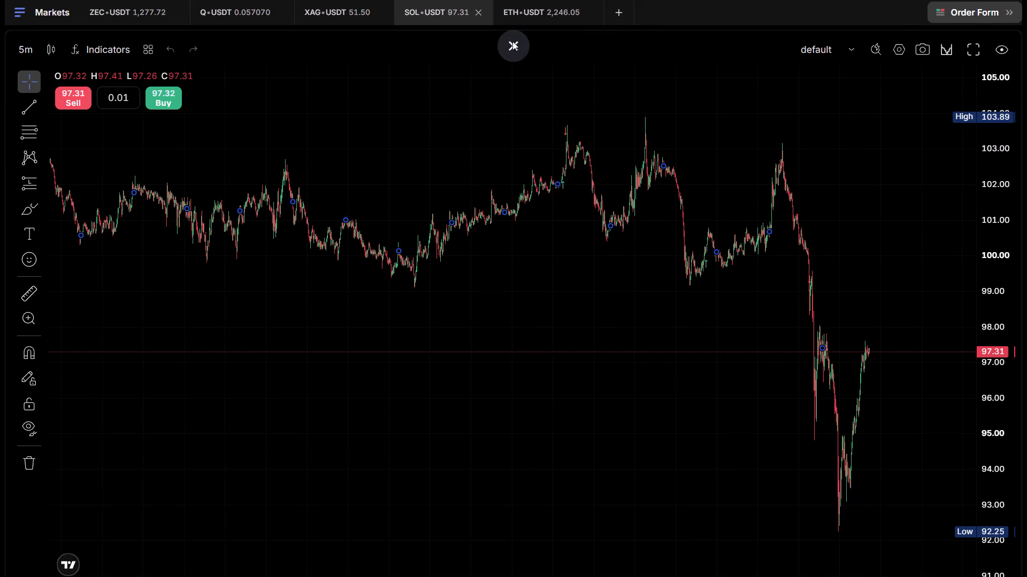
pyautogui.click(515, 42)
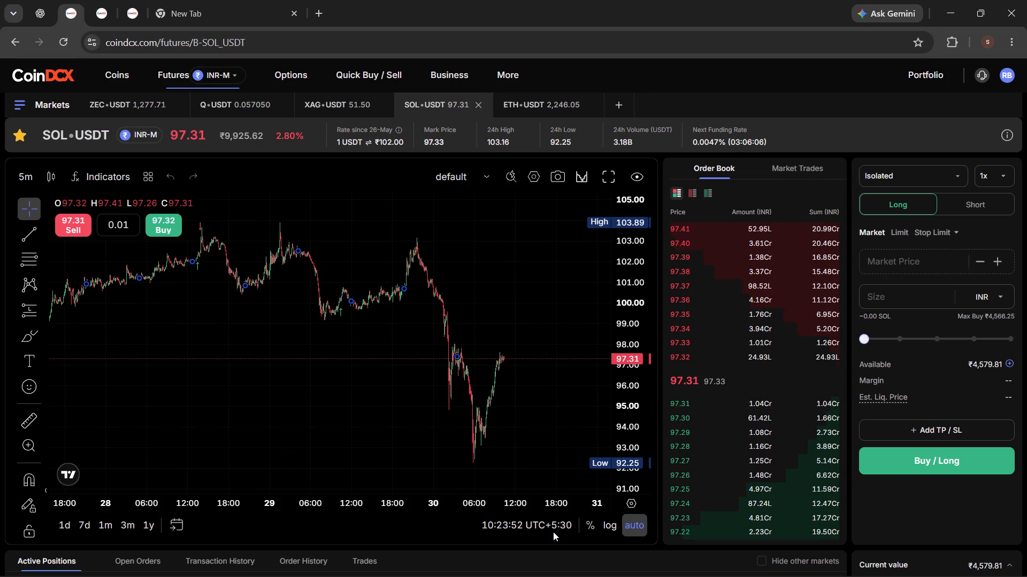
pyautogui.click(610, 184)
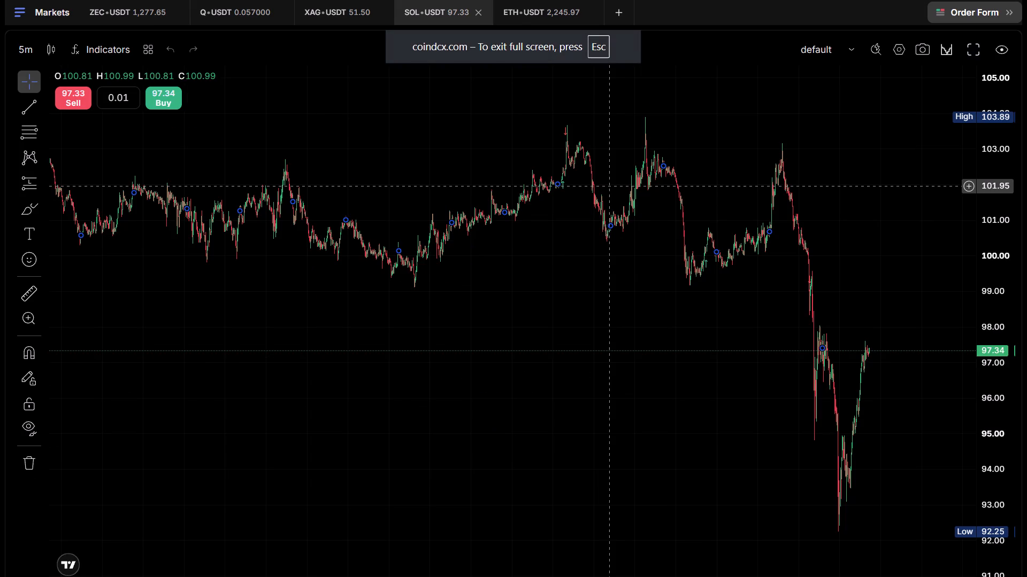
pyautogui.click(522, 45)
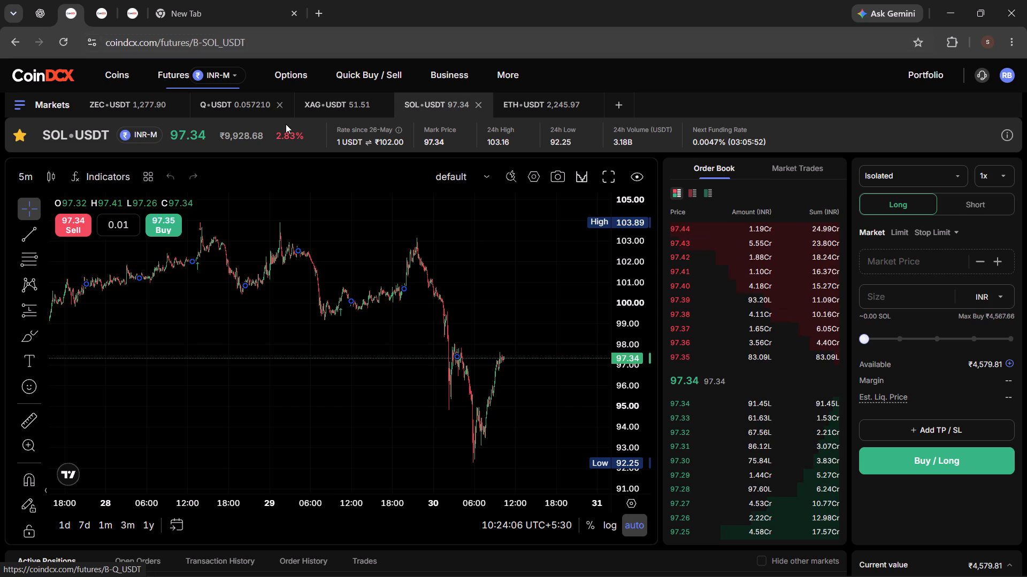
# Try leverage levels between 5x and 15x for the SOL/USDT isolated long order, leaving the leverage selection at 6x.
pyautogui.click(991, 180)
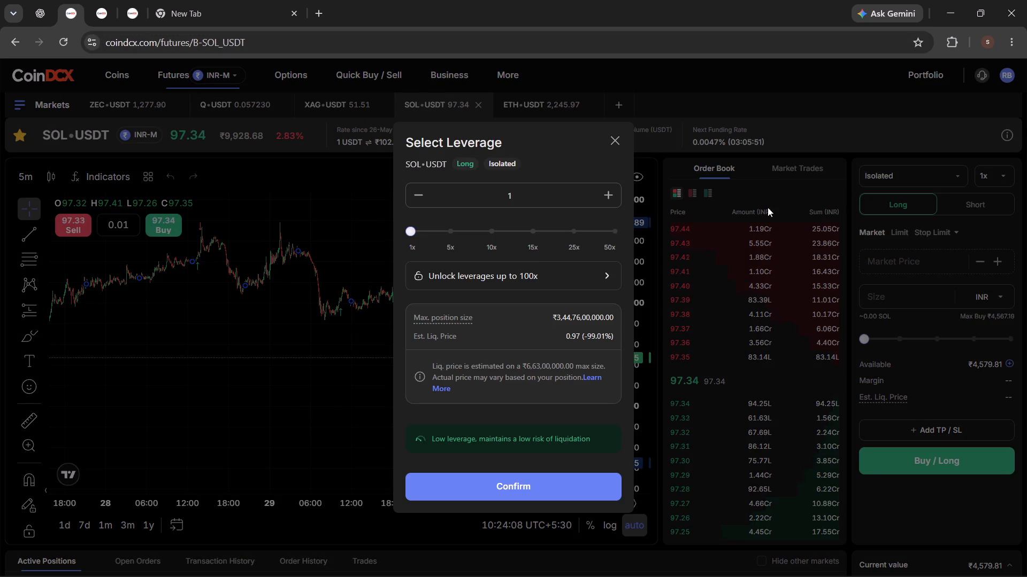
pyautogui.moveTo(408, 228); pyautogui.dragTo(495, 240)
pyautogui.moveTo(495, 231); pyautogui.dragTo(449, 233)
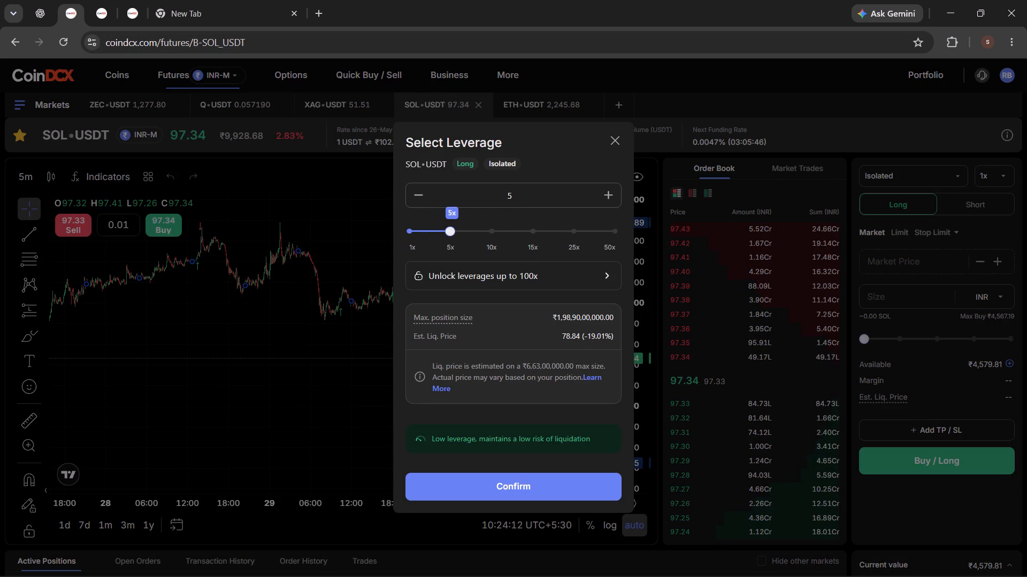
pyautogui.moveTo(449, 233); pyautogui.dragTo(485, 240)
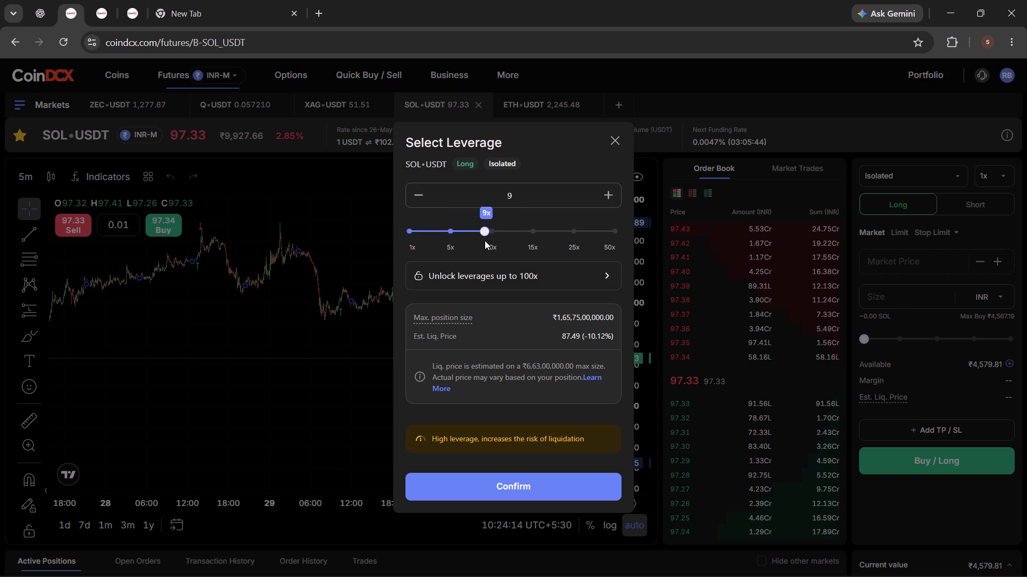
pyautogui.moveTo(485, 240); pyautogui.dragTo(490, 240)
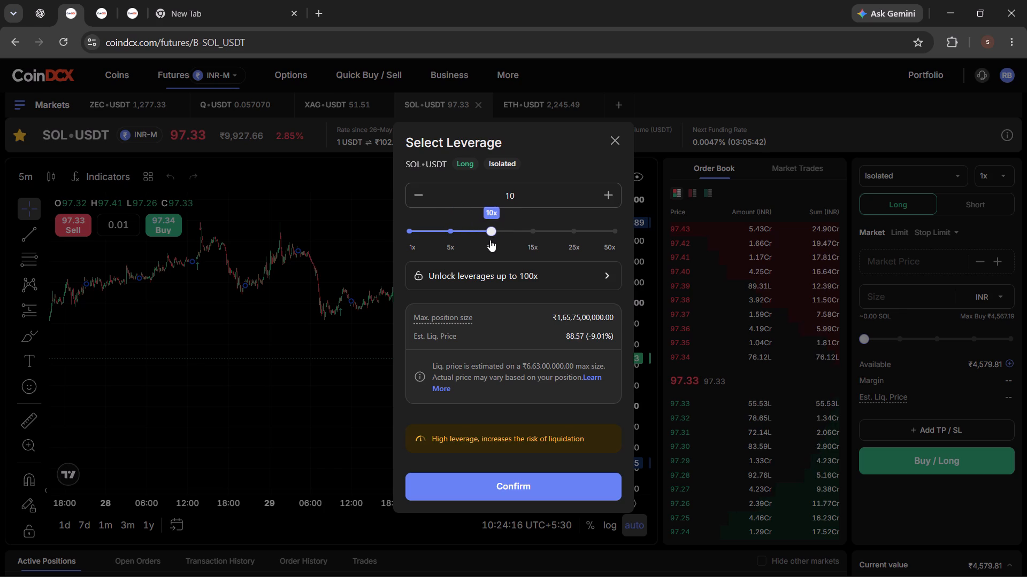
pyautogui.moveTo(490, 240); pyautogui.dragTo(524, 243)
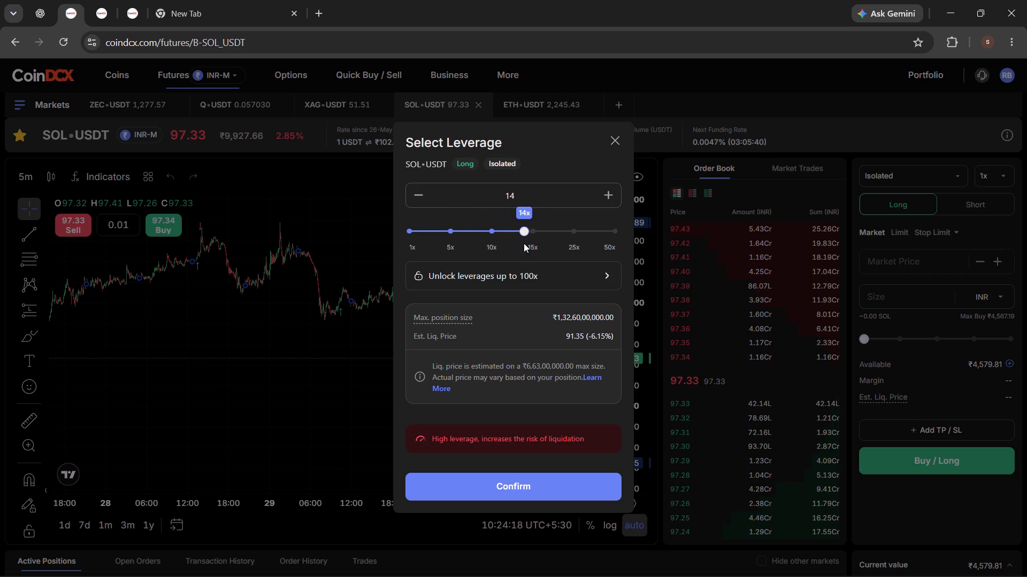
pyautogui.moveTo(524, 243); pyautogui.dragTo(534, 245)
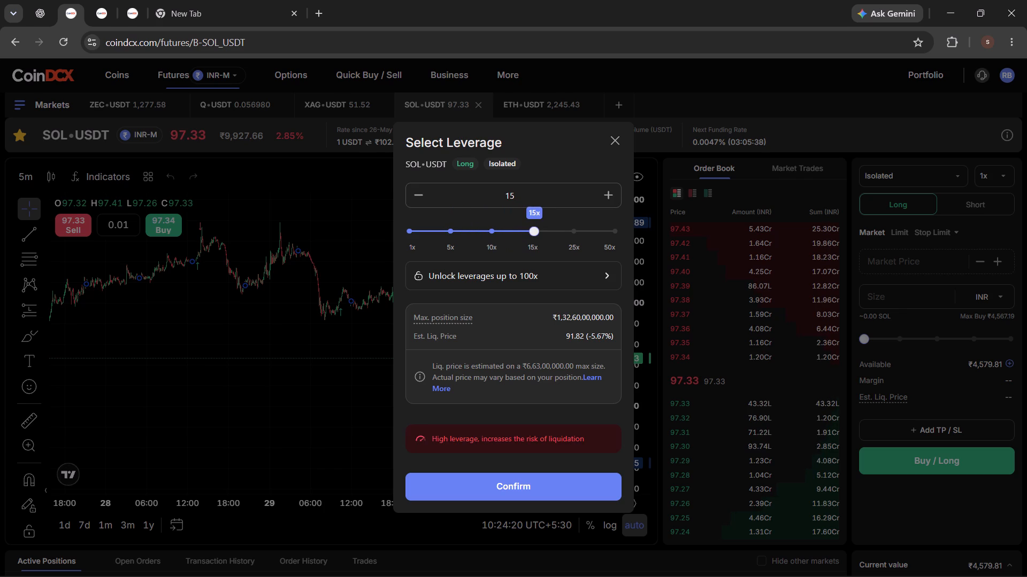
pyautogui.moveTo(534, 245); pyautogui.dragTo(463, 242)
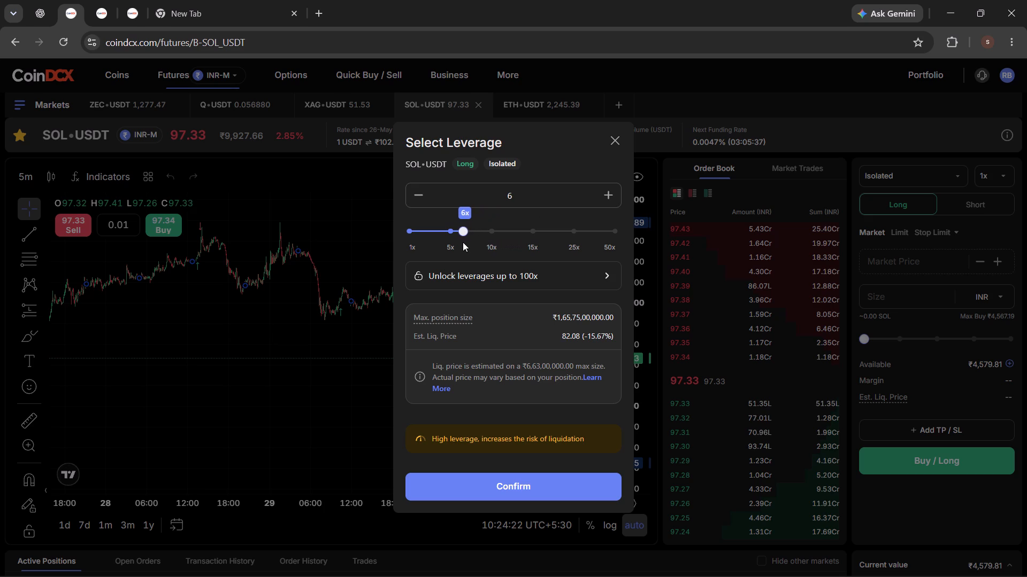
pyautogui.moveTo(463, 242); pyautogui.dragTo(451, 240)
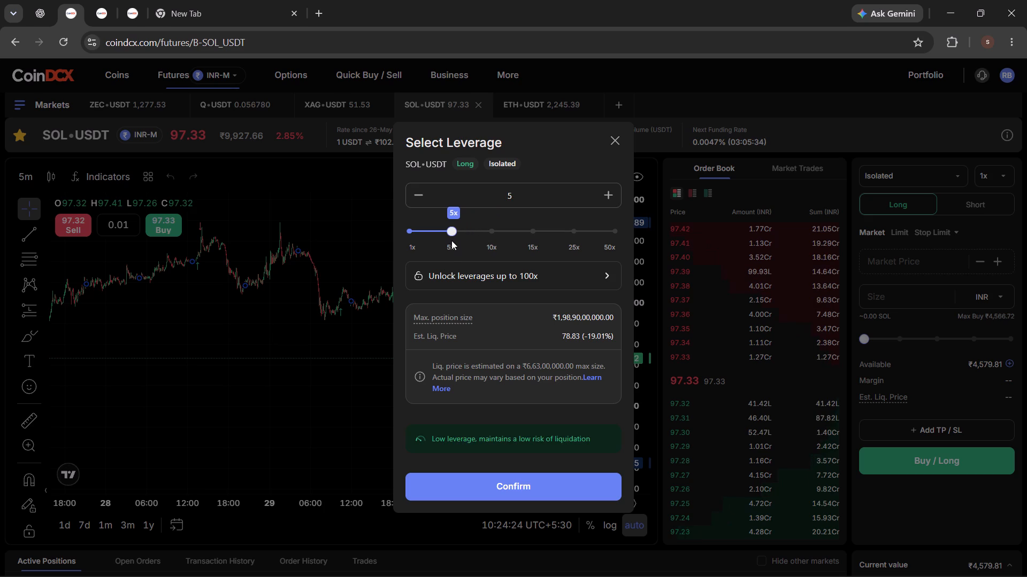
pyautogui.moveTo(451, 240); pyautogui.dragTo(472, 245)
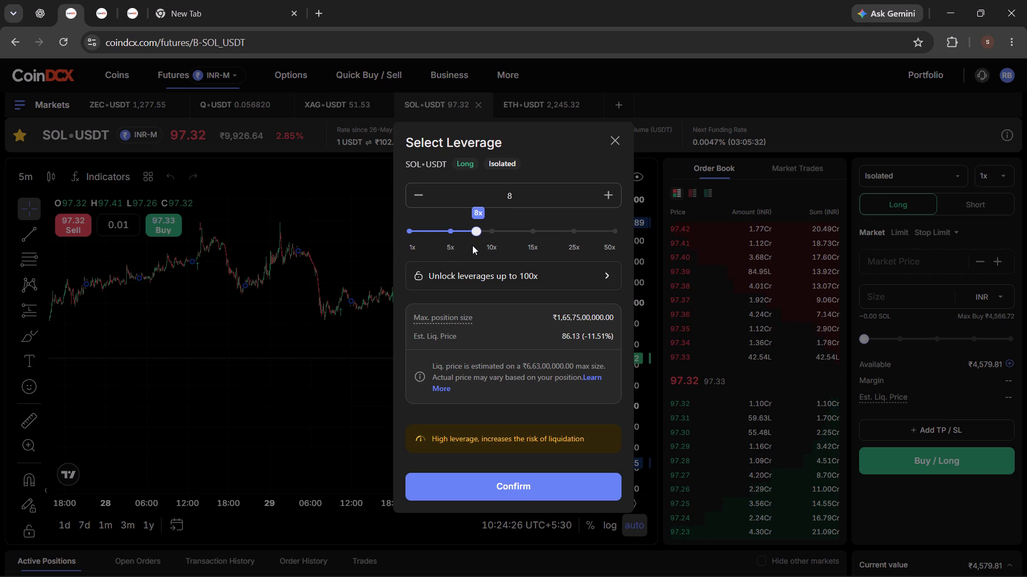
pyautogui.moveTo(472, 245); pyautogui.dragTo(462, 245)
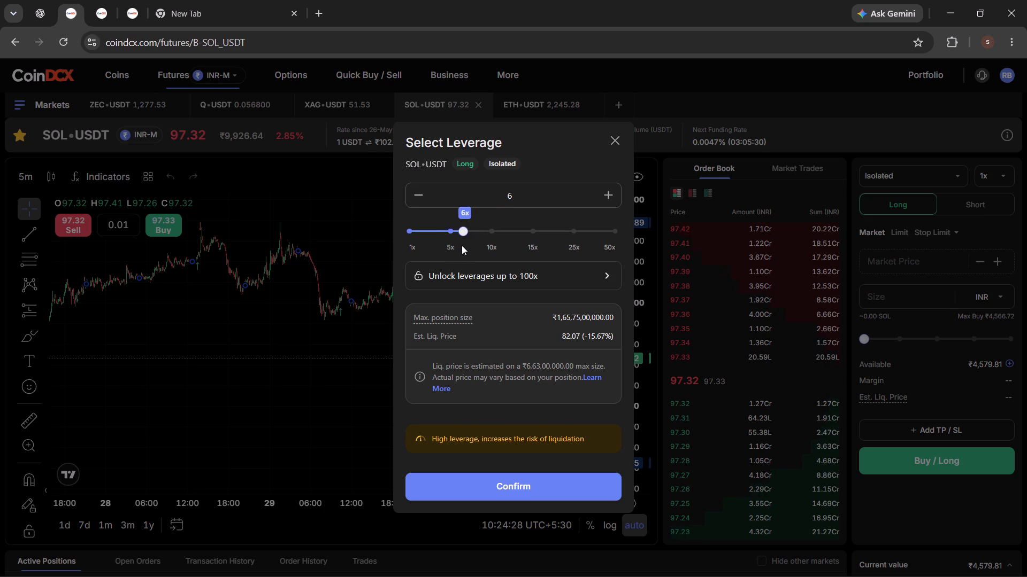
pyautogui.moveTo(462, 245); pyautogui.dragTo(460, 245)
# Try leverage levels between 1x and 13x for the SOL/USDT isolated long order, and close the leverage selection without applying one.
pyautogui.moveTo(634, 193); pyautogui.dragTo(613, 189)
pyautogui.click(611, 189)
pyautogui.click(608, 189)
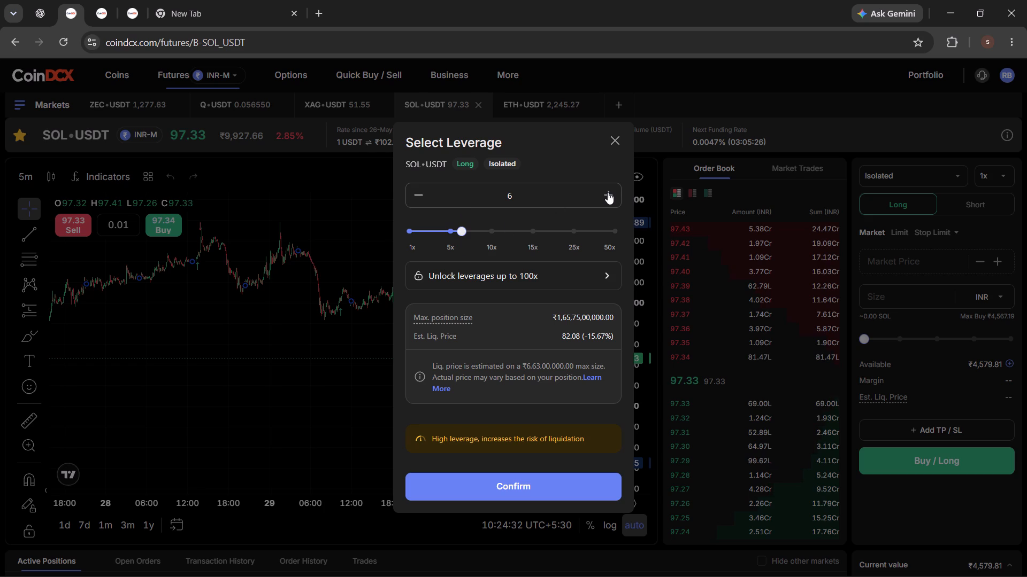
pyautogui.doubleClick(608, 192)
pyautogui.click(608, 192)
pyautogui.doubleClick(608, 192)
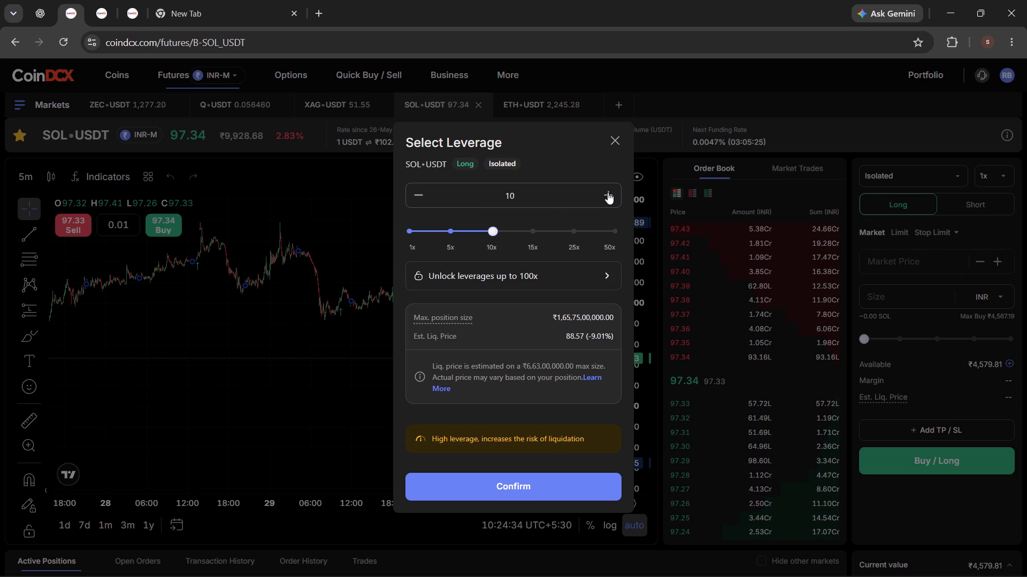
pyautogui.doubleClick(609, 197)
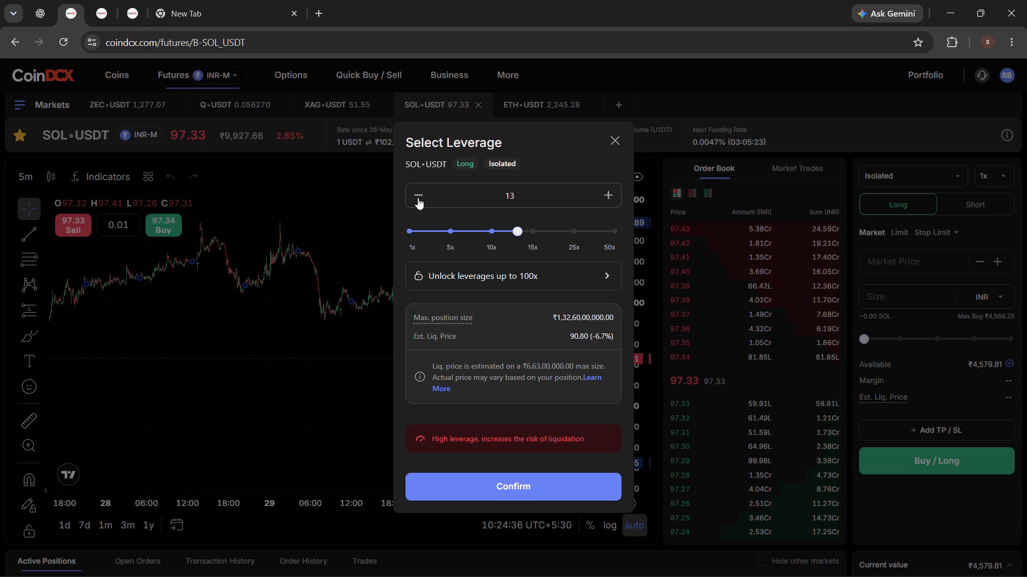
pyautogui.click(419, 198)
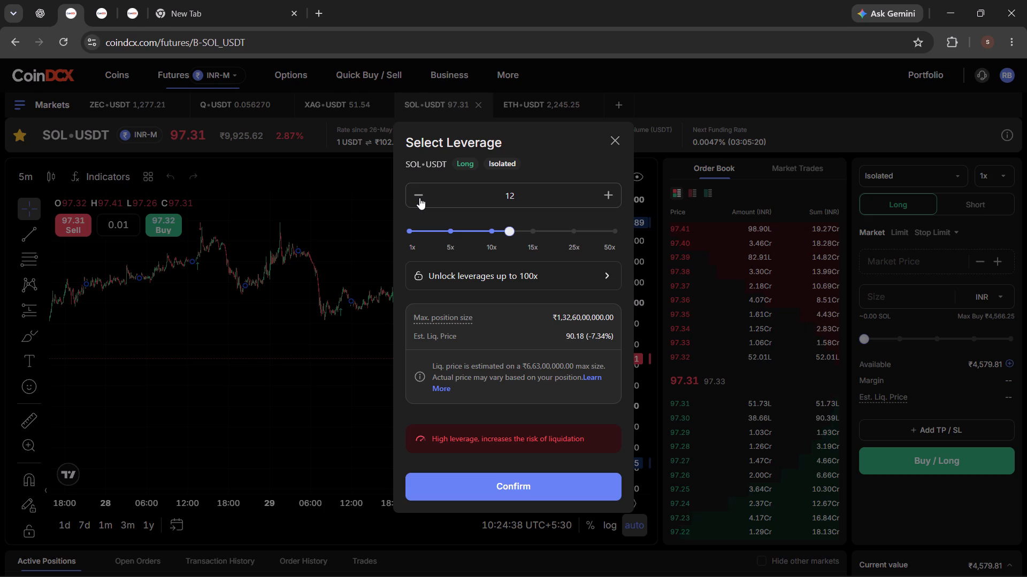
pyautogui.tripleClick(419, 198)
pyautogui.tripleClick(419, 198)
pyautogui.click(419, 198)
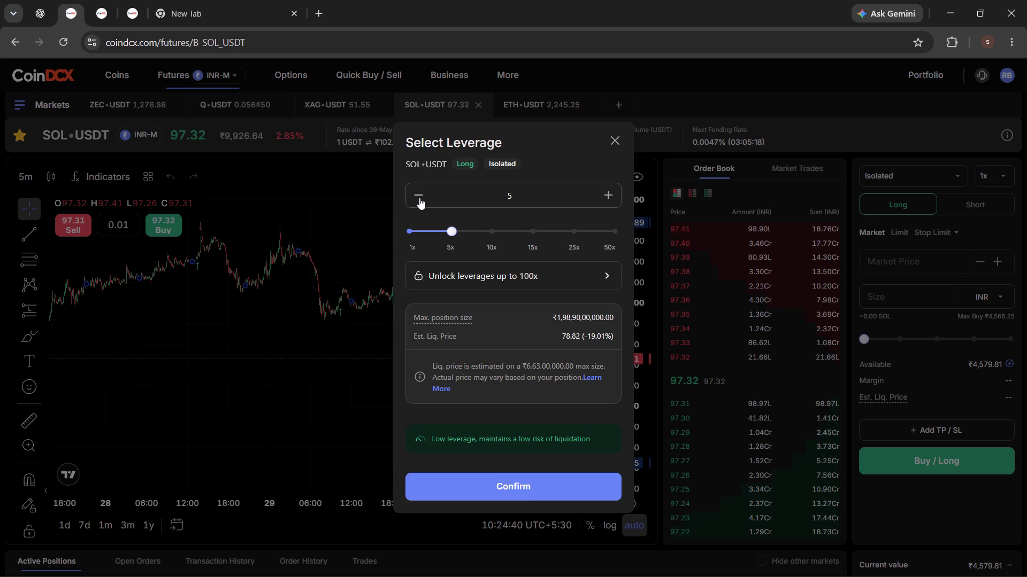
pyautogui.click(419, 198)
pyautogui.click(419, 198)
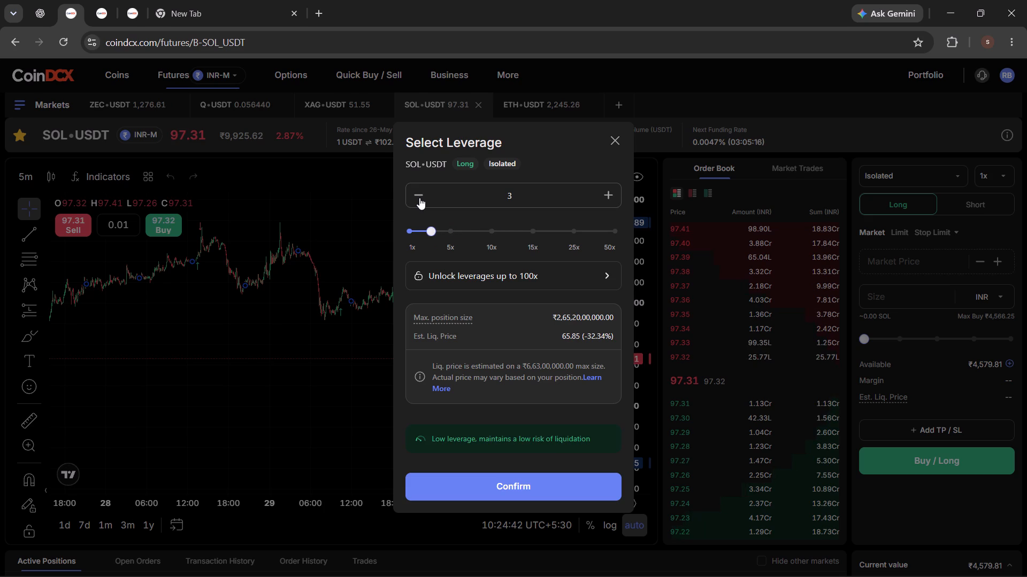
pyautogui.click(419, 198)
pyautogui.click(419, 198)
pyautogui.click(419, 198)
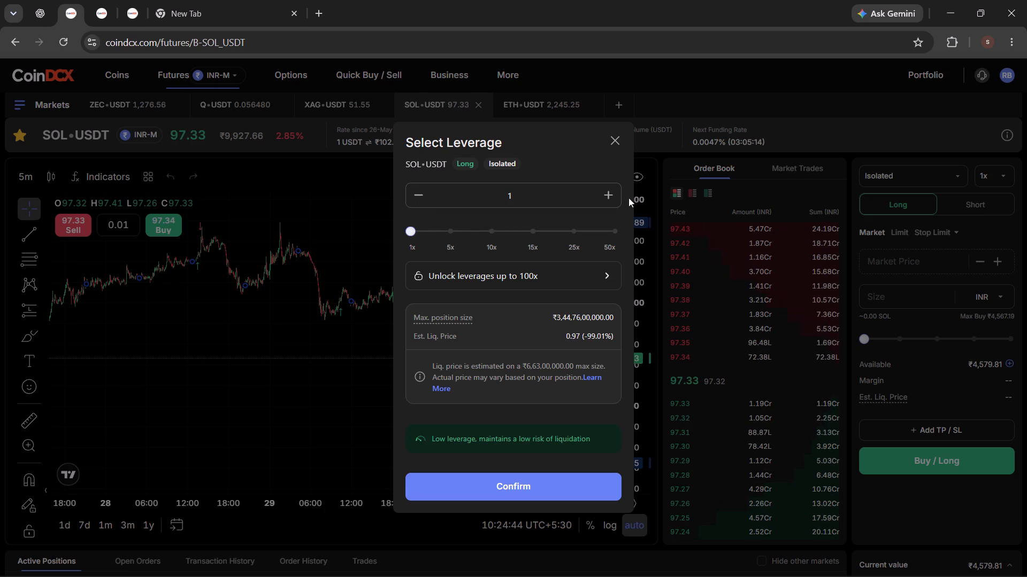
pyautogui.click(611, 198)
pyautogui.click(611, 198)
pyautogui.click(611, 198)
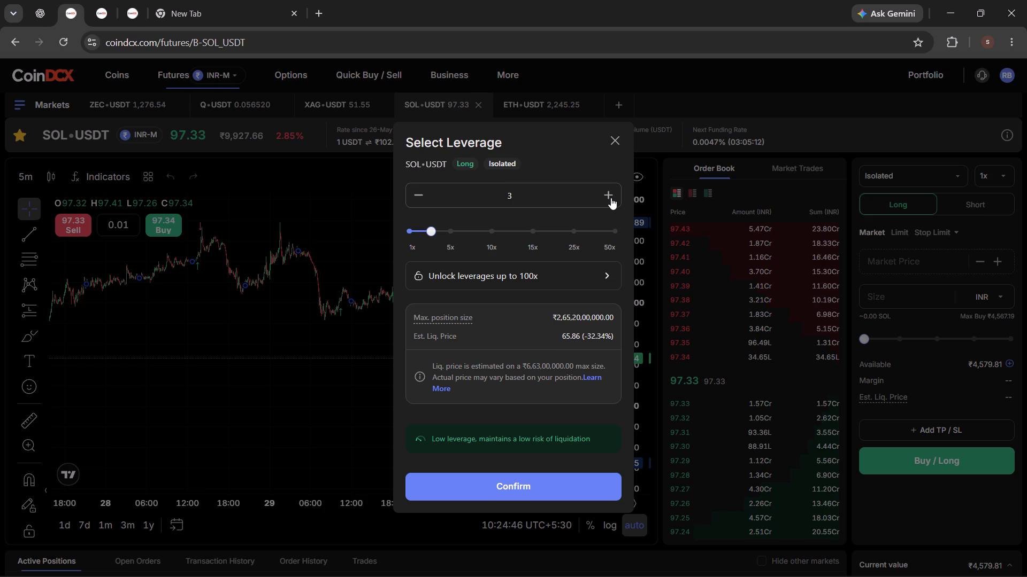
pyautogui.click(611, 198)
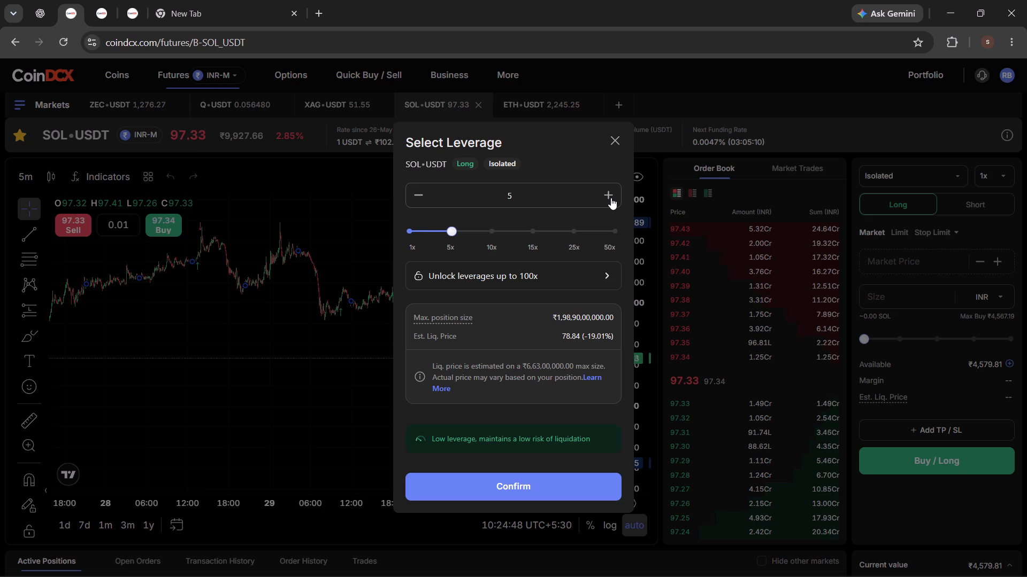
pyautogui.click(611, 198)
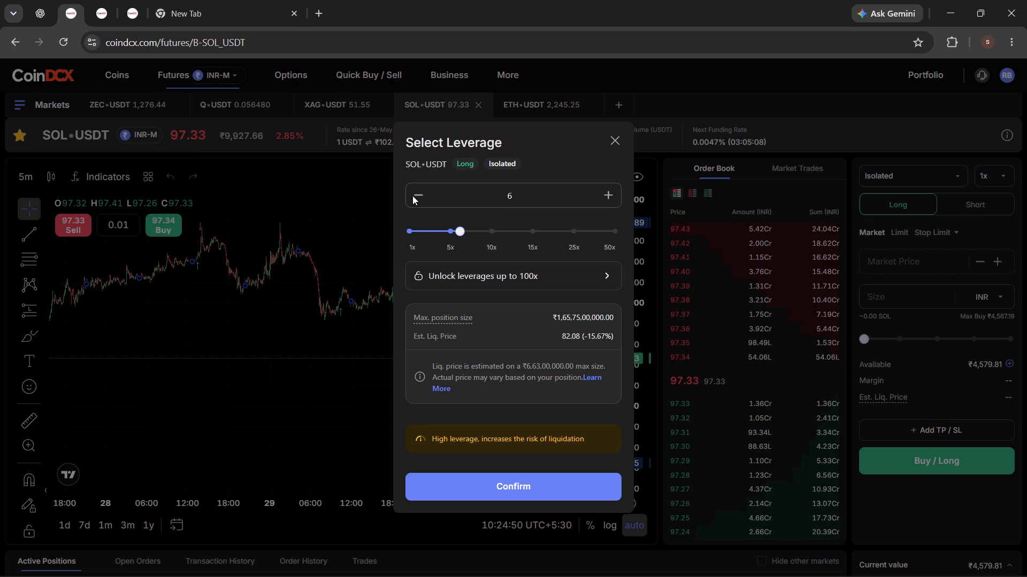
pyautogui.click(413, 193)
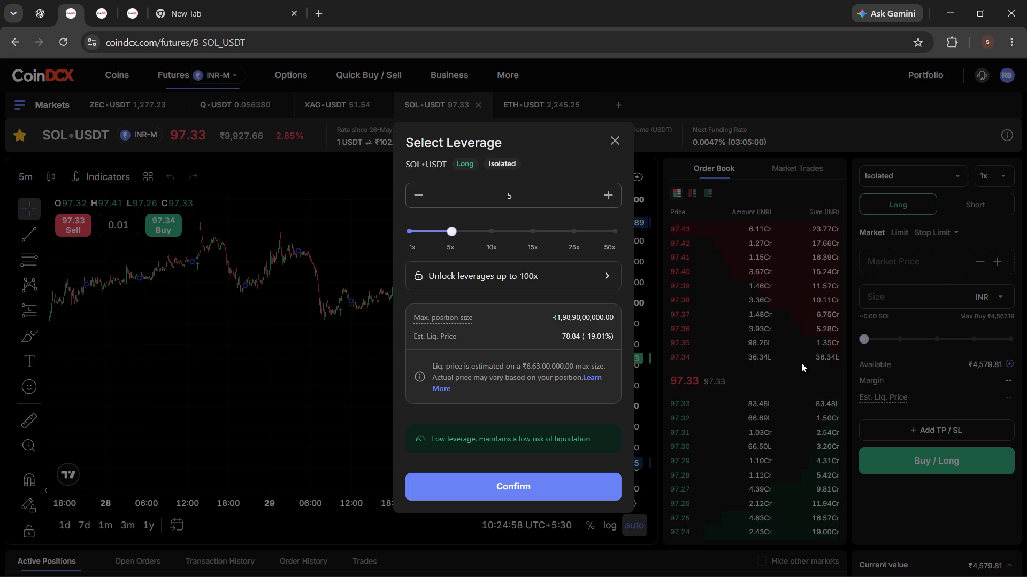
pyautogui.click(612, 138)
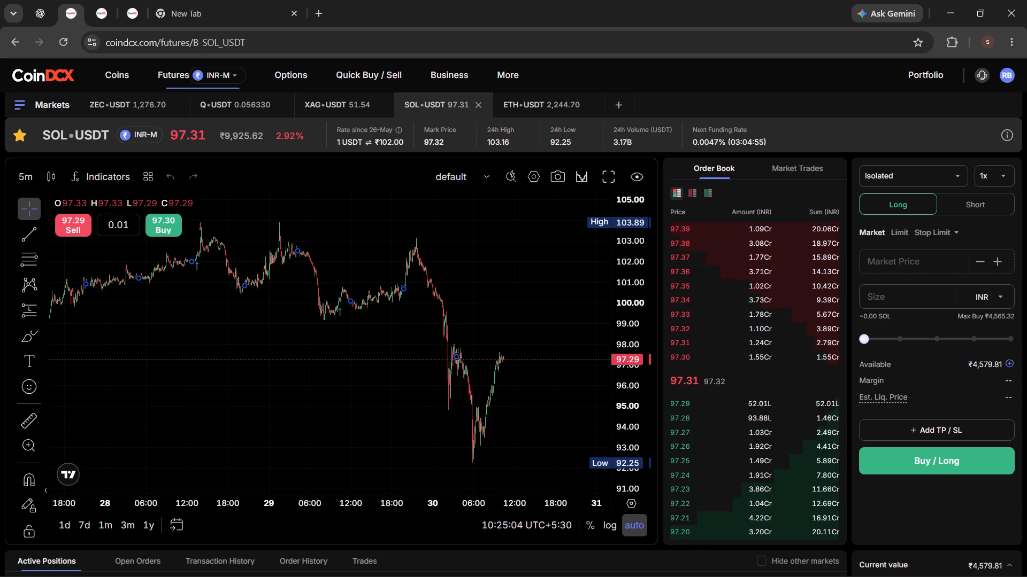
# Examine the recent SOL/USDT drop and rebound on the 5-minute chart.
pyautogui.scroll(-6, 397, 387)
pyautogui.scroll(15, 404, 387)
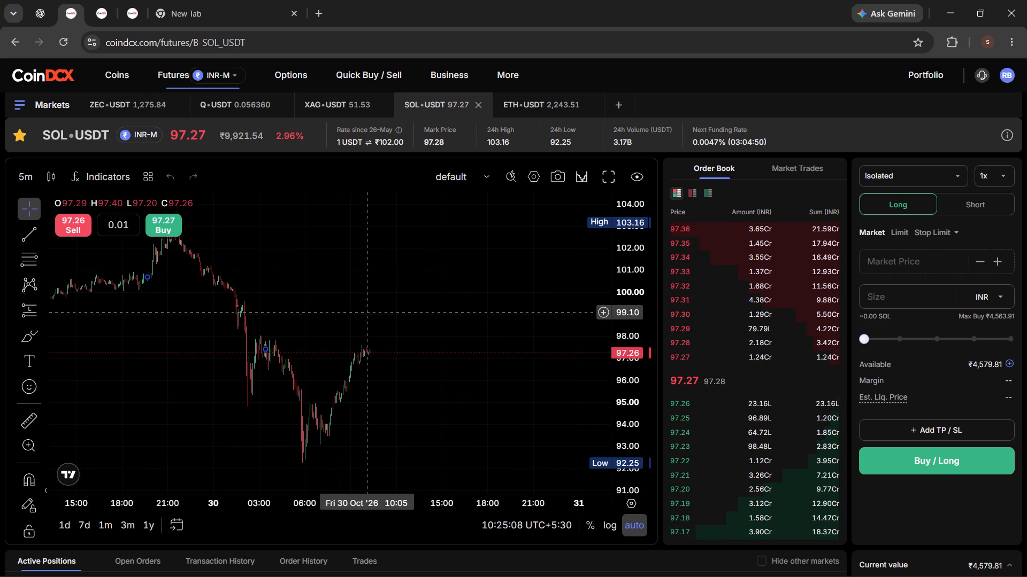
pyautogui.moveTo(364, 310); pyautogui.dragTo(591, 308)
pyautogui.scroll(8, 516, 323)
pyautogui.scroll(-4, 516, 325)
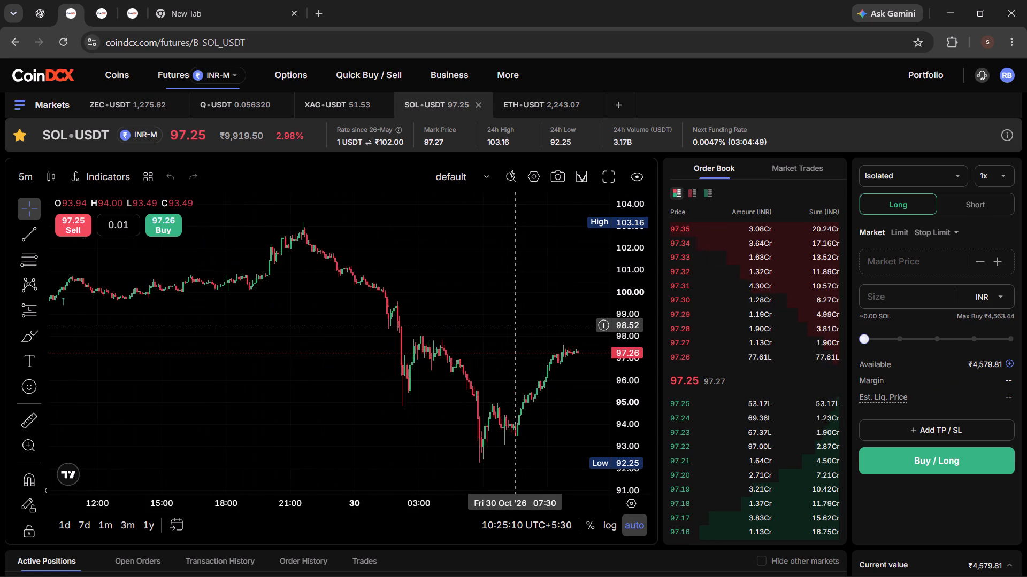
pyautogui.scroll(-4, 516, 325)
pyautogui.moveTo(533, 323); pyautogui.dragTo(415, 323)
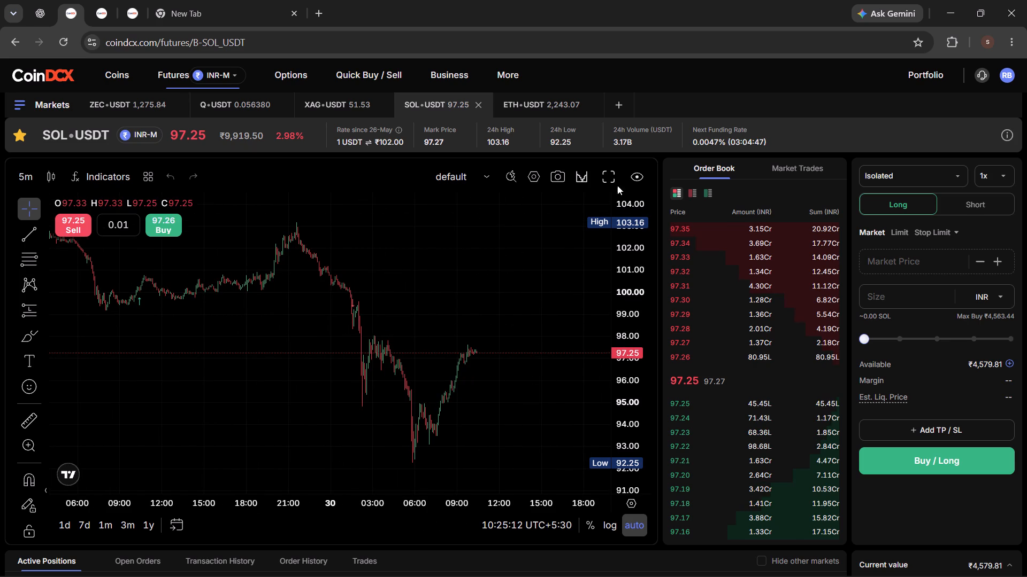
# Show the SOL/USDT chart in full screen and examine the 5-minute swings of the past few days.
pyautogui.click(612, 177)
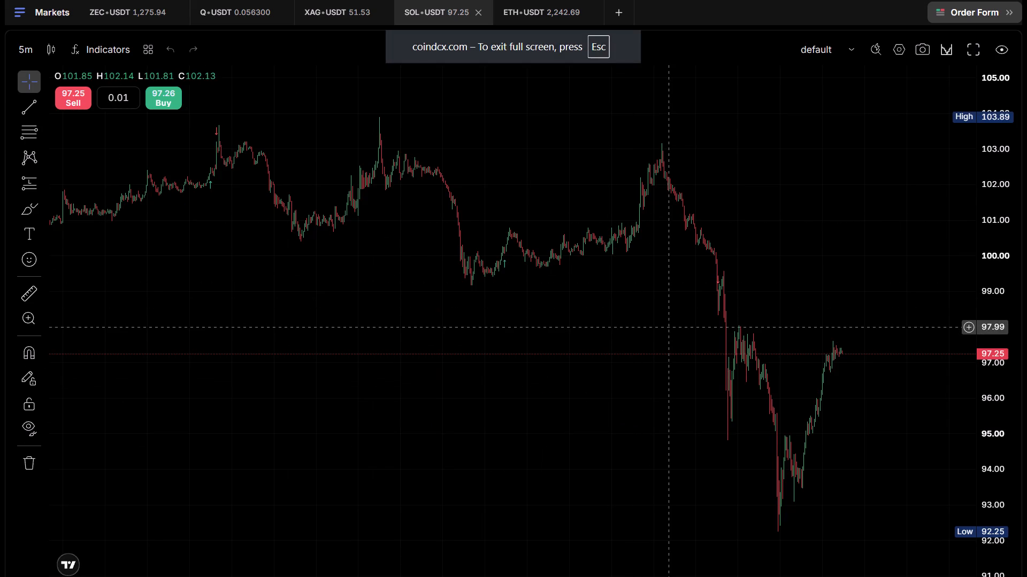
pyautogui.moveTo(610, 342); pyautogui.dragTo(718, 408)
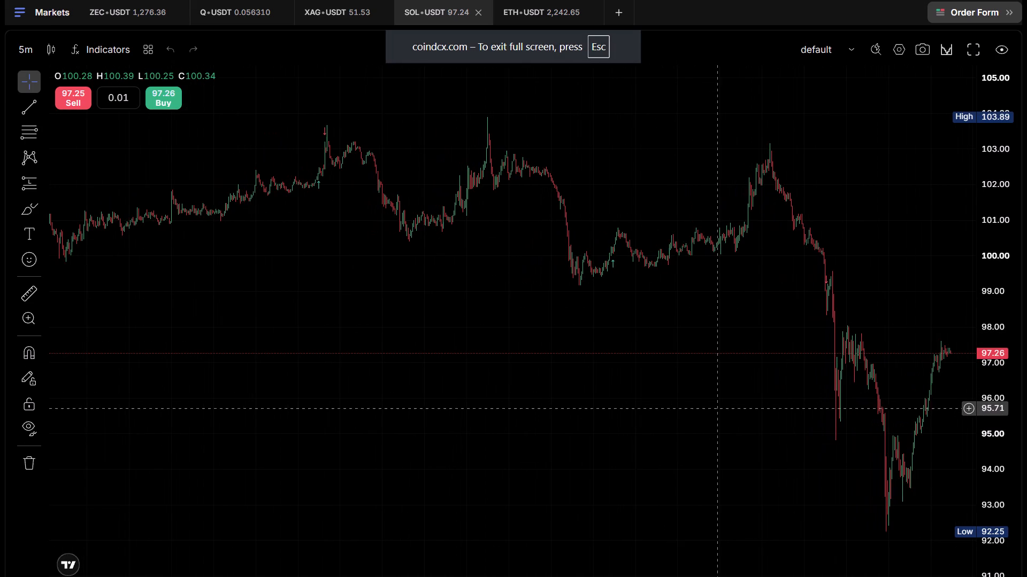
pyautogui.moveTo(718, 408); pyautogui.dragTo(690, 402)
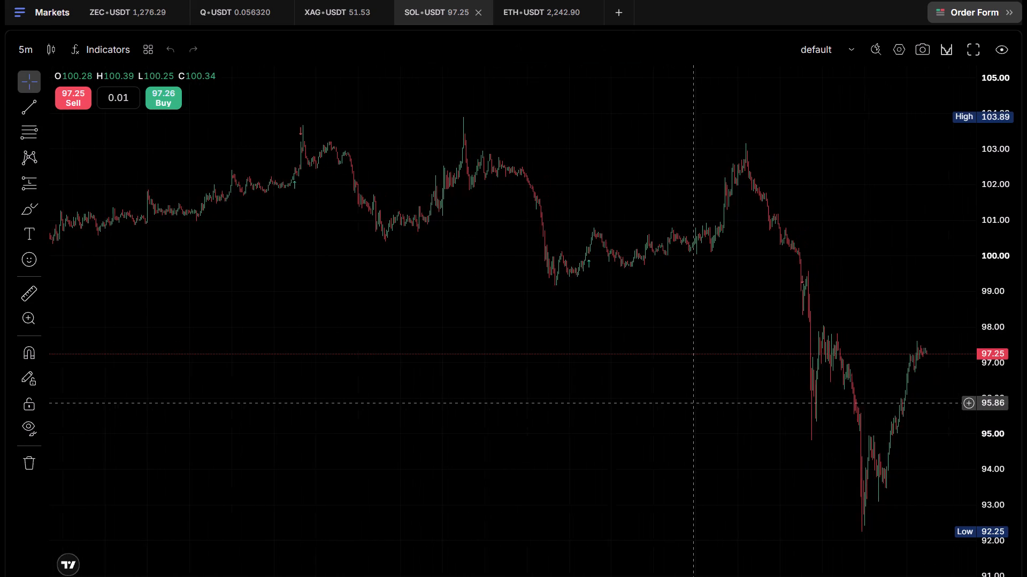
pyautogui.moveTo(690, 402); pyautogui.dragTo(746, 411)
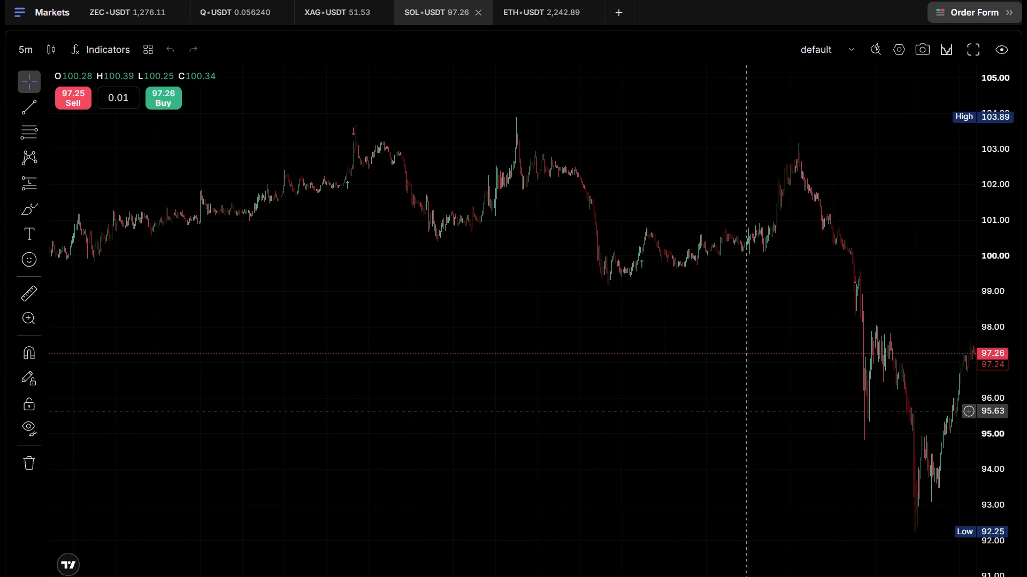
pyautogui.moveTo(746, 411); pyautogui.dragTo(681, 401)
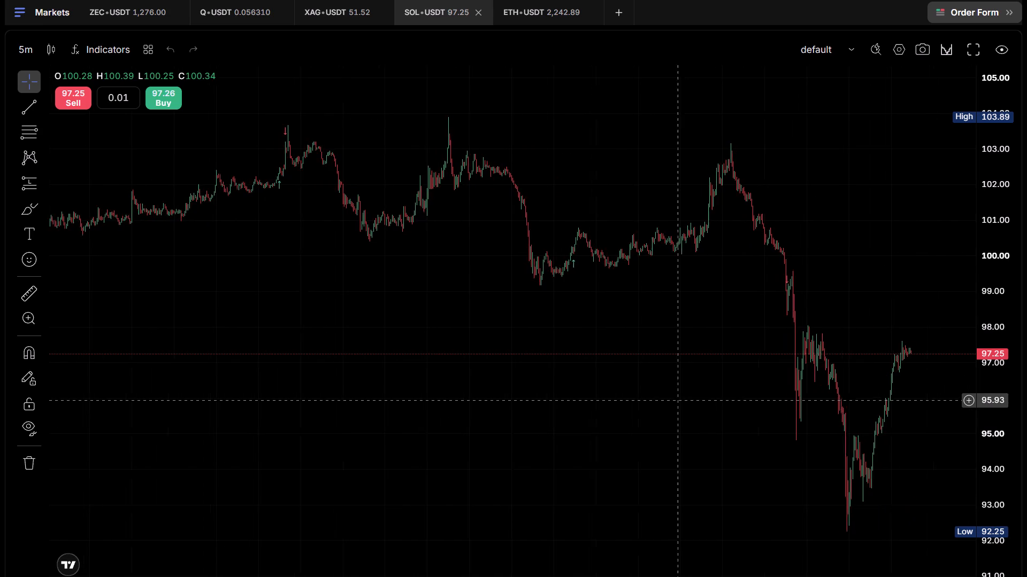
pyautogui.moveTo(681, 401); pyautogui.dragTo(680, 395)
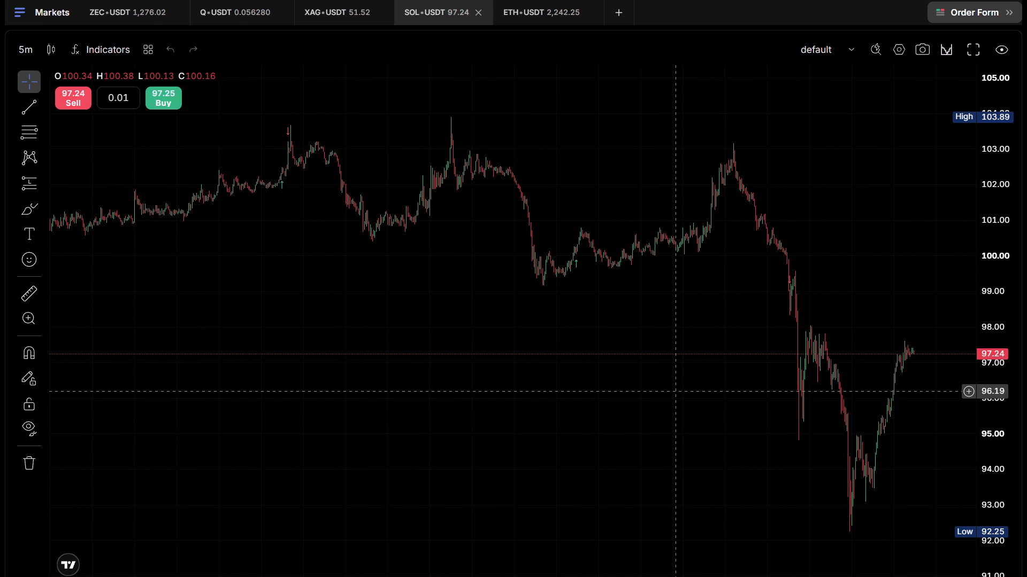
pyautogui.scroll(4, 676, 391)
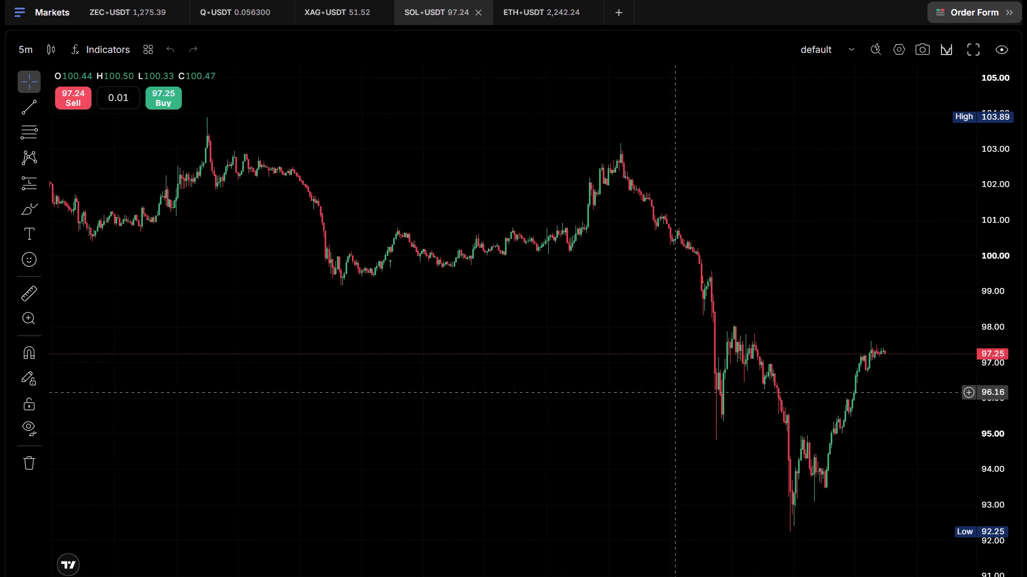
pyautogui.scroll(4, 683, 397)
pyautogui.scroll(-8, 689, 404)
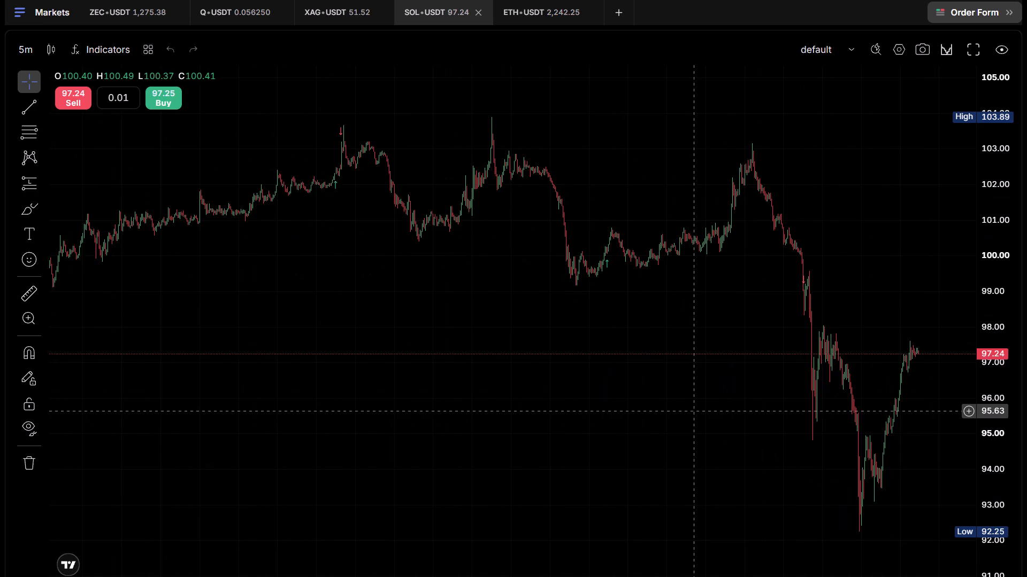
pyautogui.scroll(9, 693, 411)
pyautogui.scroll(-8, 693, 411)
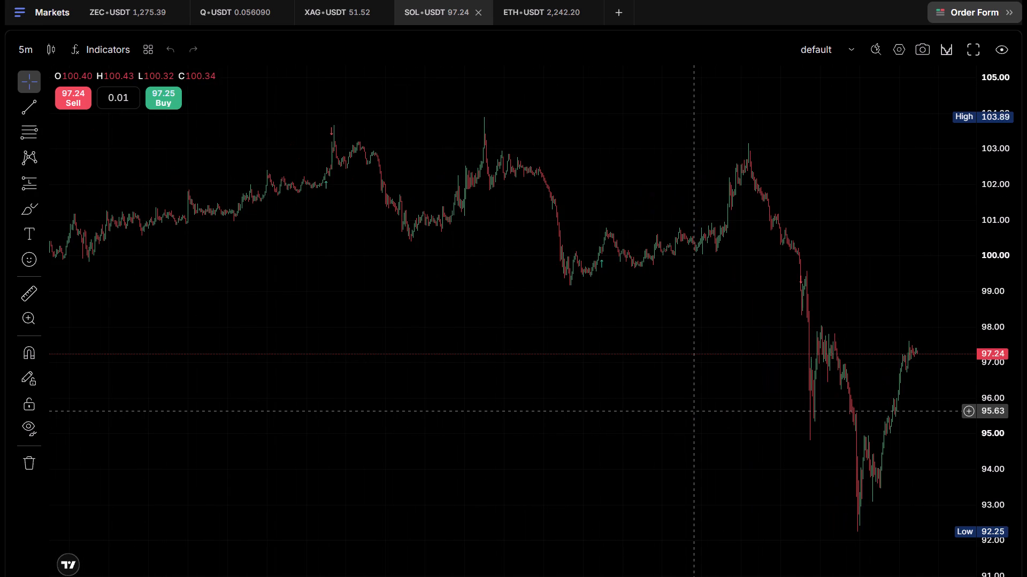
# Set the SOL/USDT chart interval to 1 day.
pyautogui.click(39, 41)
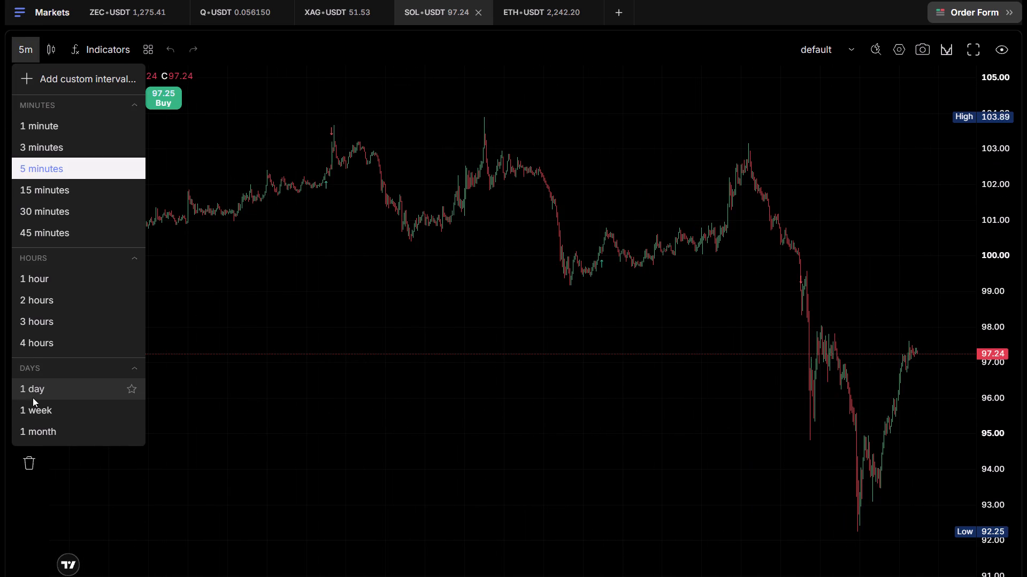
pyautogui.click(34, 397)
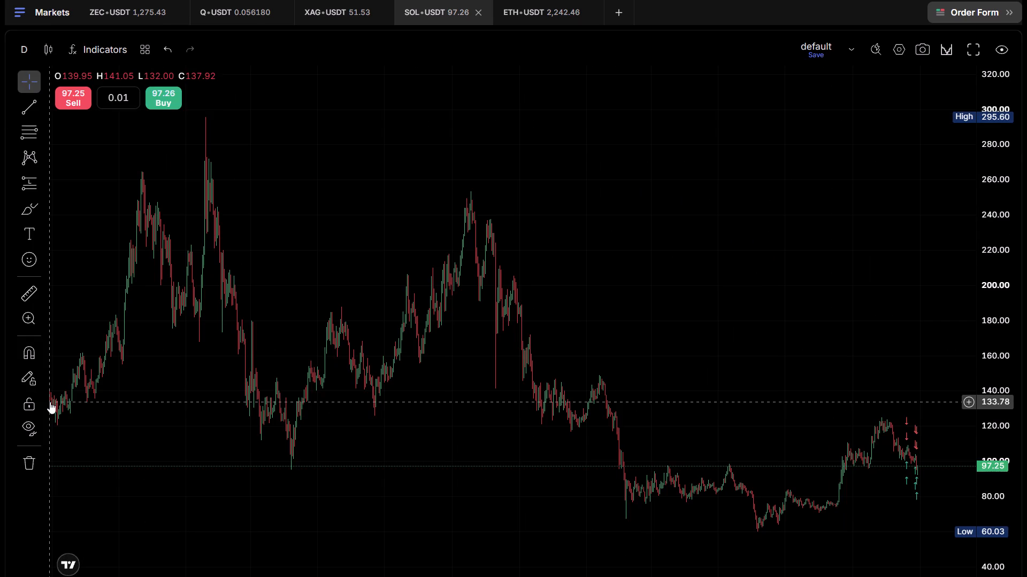
# Draw horizontal lines at about 103.06, 94.71 and 99.08 on the high, low and middle of the last large red daily candle.
pyautogui.scroll(20, 829, 460)
pyautogui.scroll(1, 829, 460)
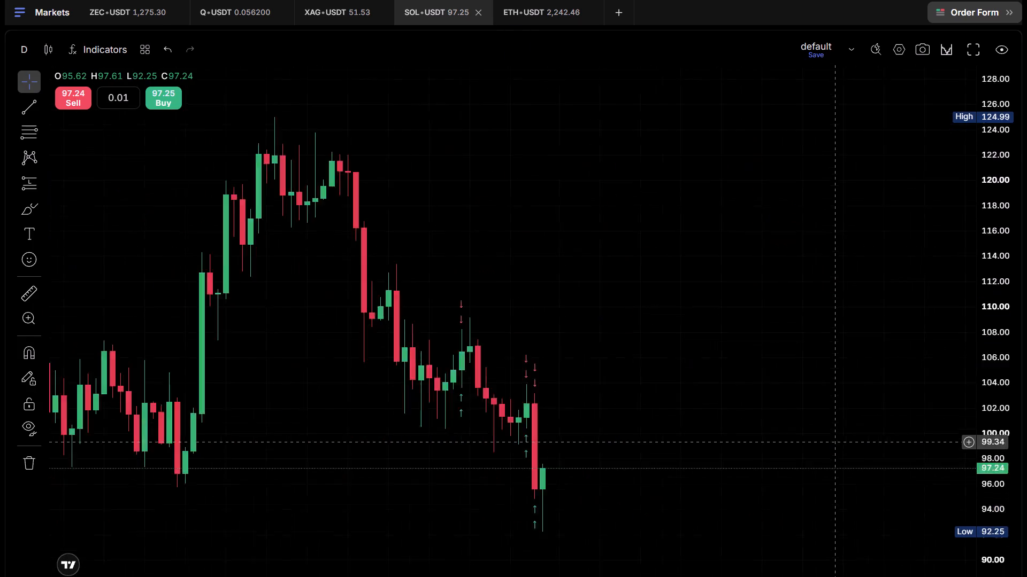
pyautogui.scroll(6, 832, 442)
pyautogui.moveTo(357, 357); pyautogui.dragTo(730, 347)
pyautogui.scroll(10, 732, 356)
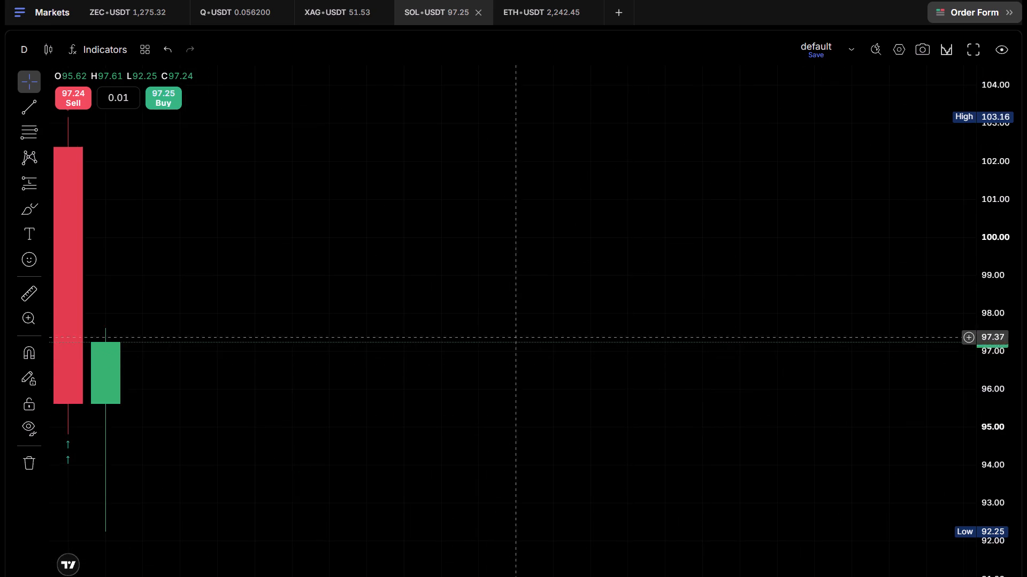
pyautogui.moveTo(220, 292); pyautogui.dragTo(683, 365)
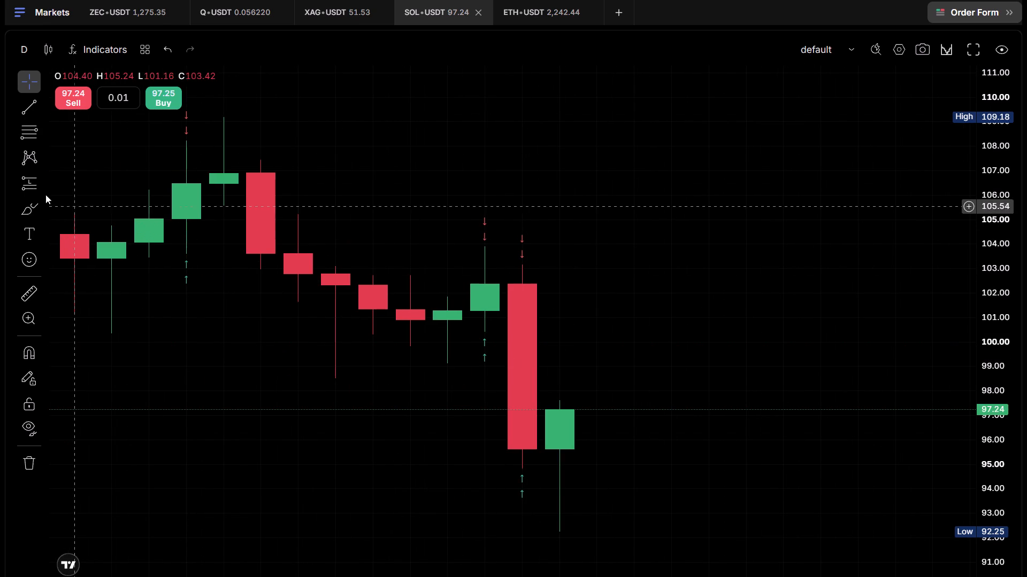
pyautogui.click(32, 110)
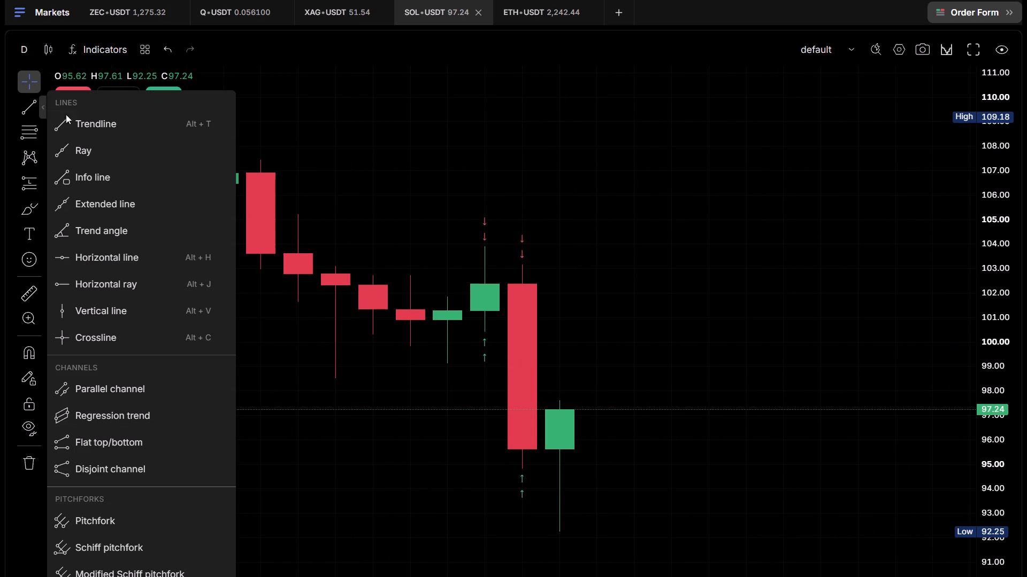
pyautogui.click(91, 252)
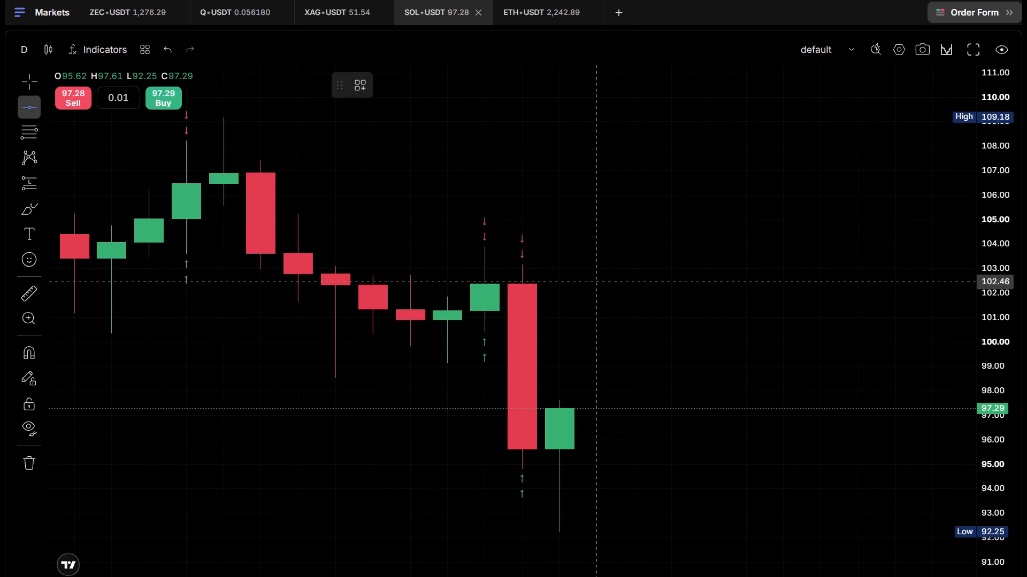
pyautogui.click(519, 267)
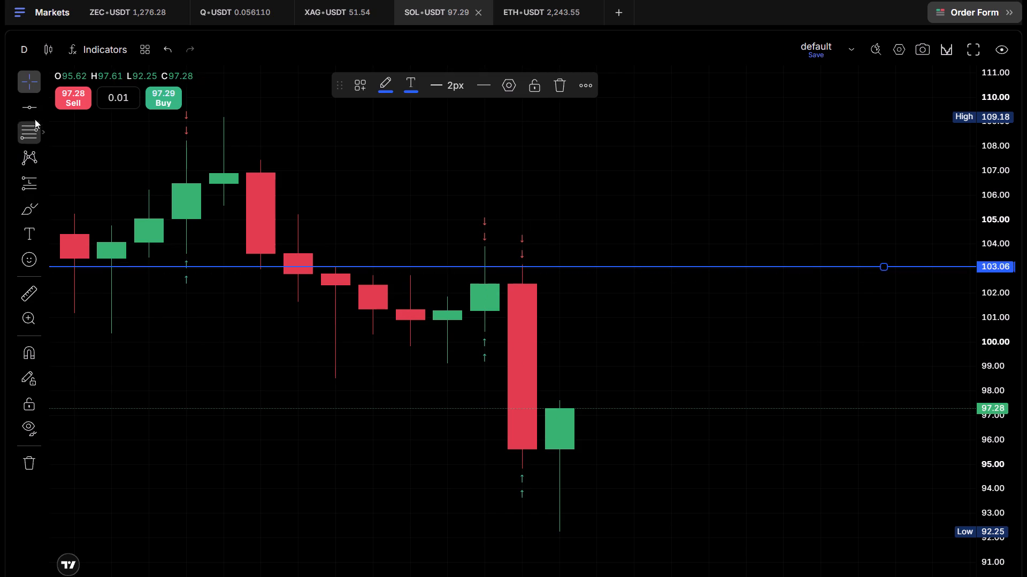
pyautogui.click(31, 108)
pyautogui.click(524, 471)
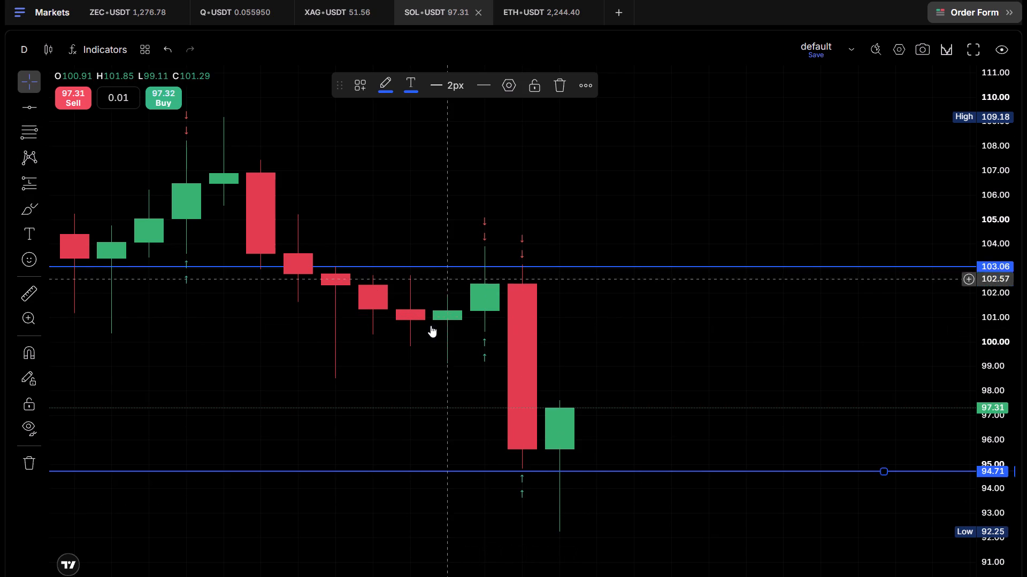
pyautogui.click(26, 110)
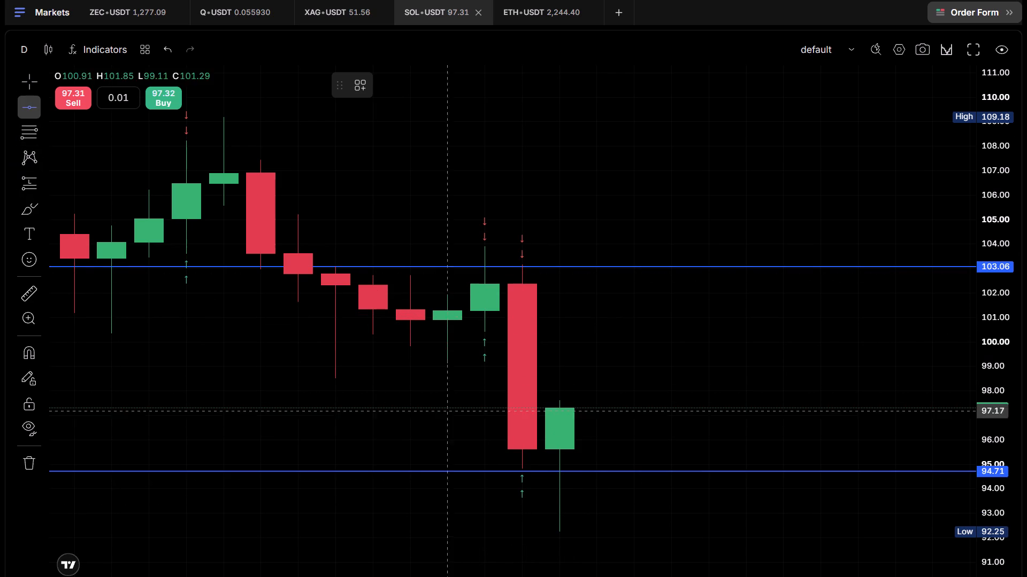
pyautogui.click(525, 364)
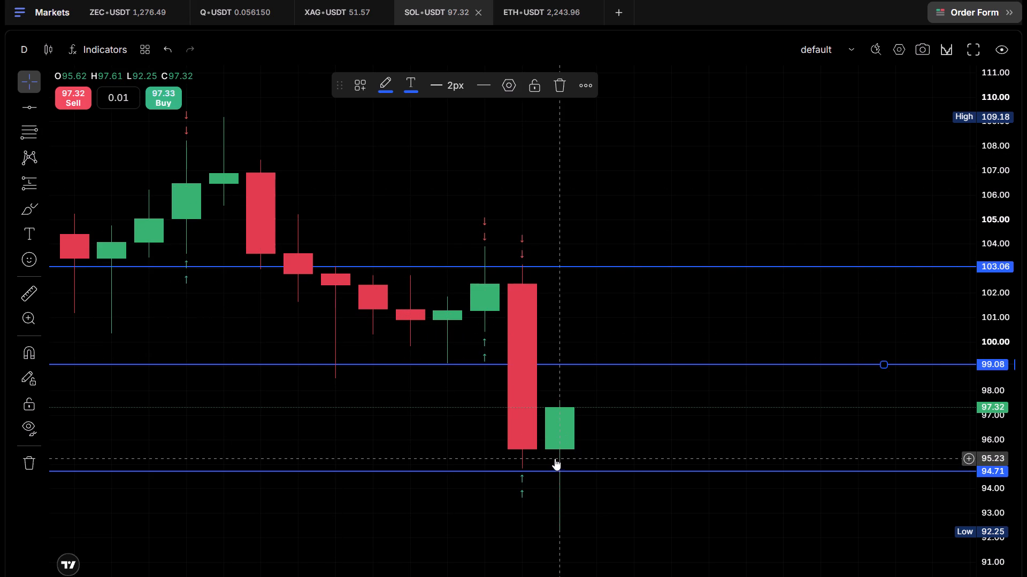
# Examine the past months of daily SOL/USDT price action against the 103.06, 99.08 and 94.71 lines.
pyautogui.scroll(-19, 547, 455)
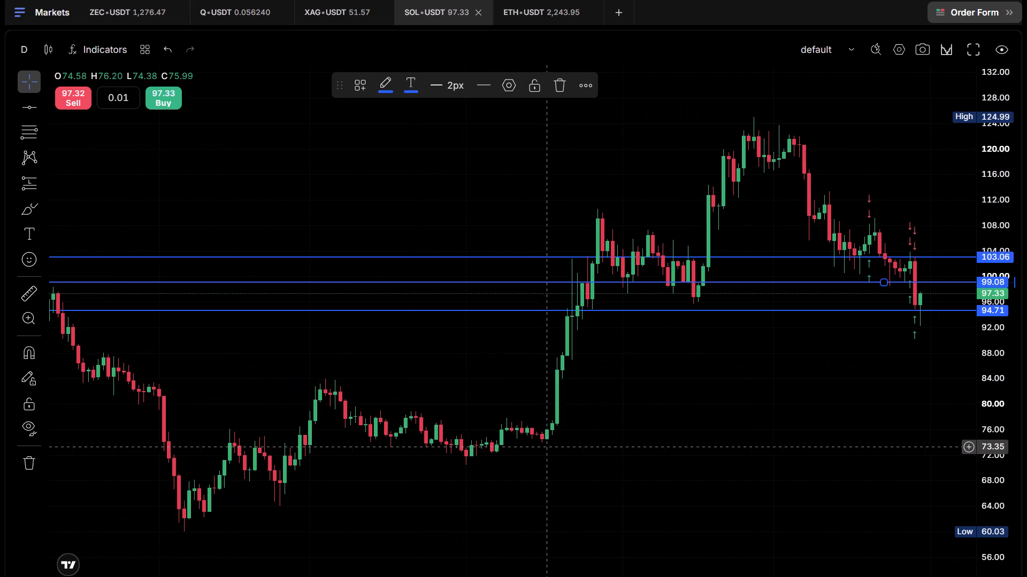
pyautogui.moveTo(762, 362); pyautogui.dragTo(573, 354)
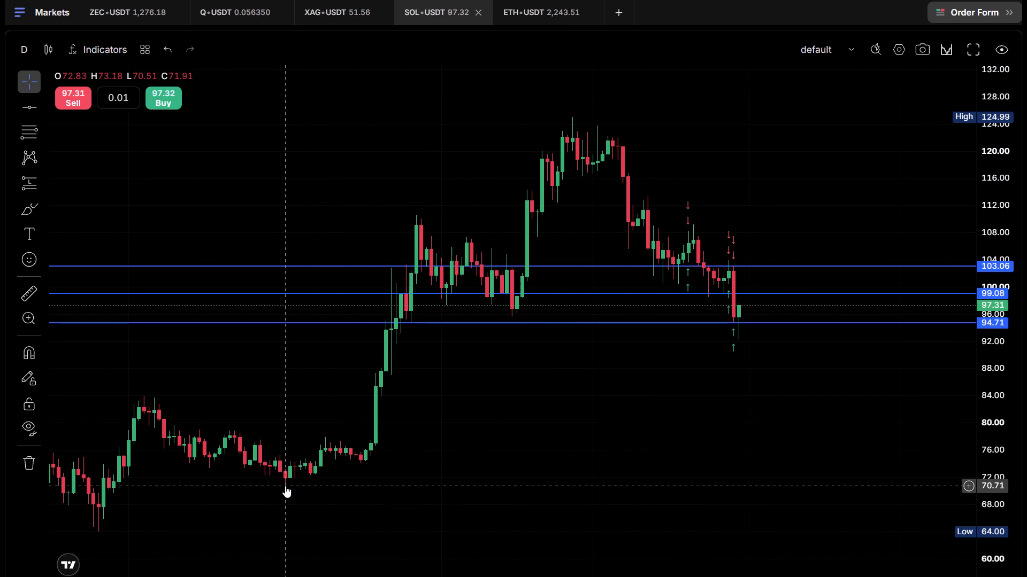
pyautogui.scroll(8, 705, 438)
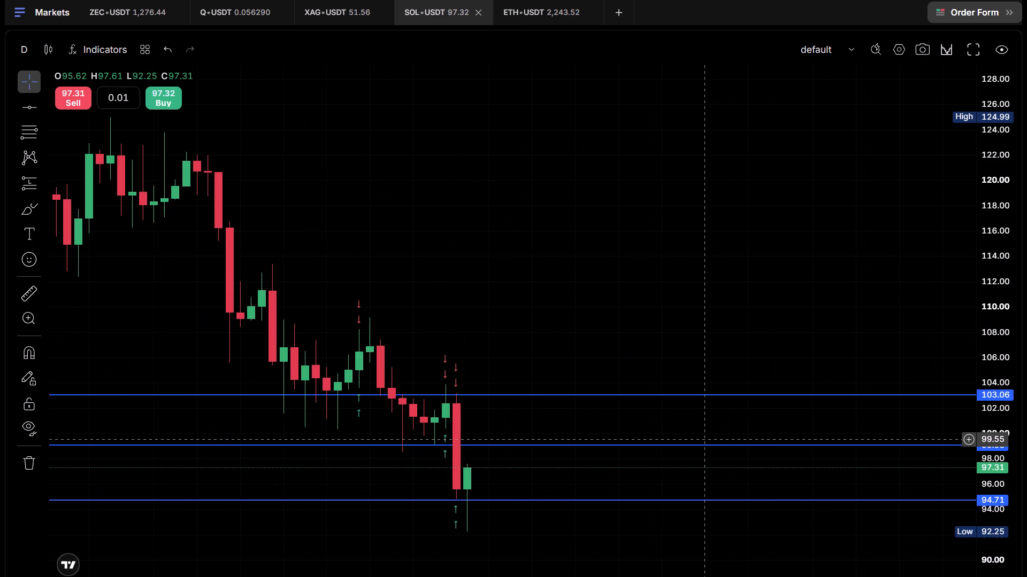
pyautogui.scroll(-4, 709, 439)
pyautogui.scroll(1, 709, 439)
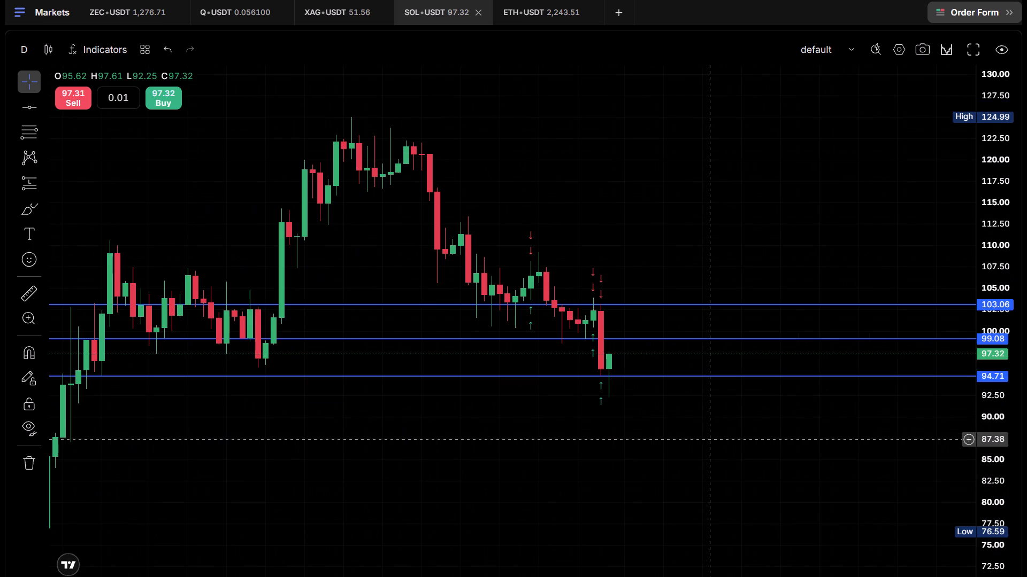
# Switch the SOL/USDT chart to the 15-minute interval and examine the recent weeks of swings around the three horizontal lines.
pyautogui.click(20, 55)
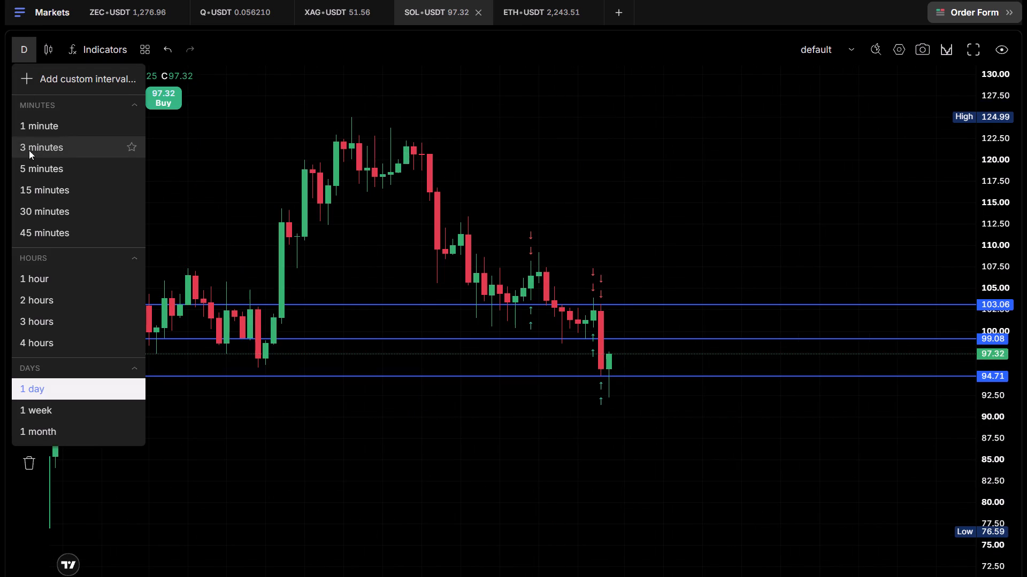
pyautogui.click(34, 190)
pyautogui.scroll(-8, 615, 422)
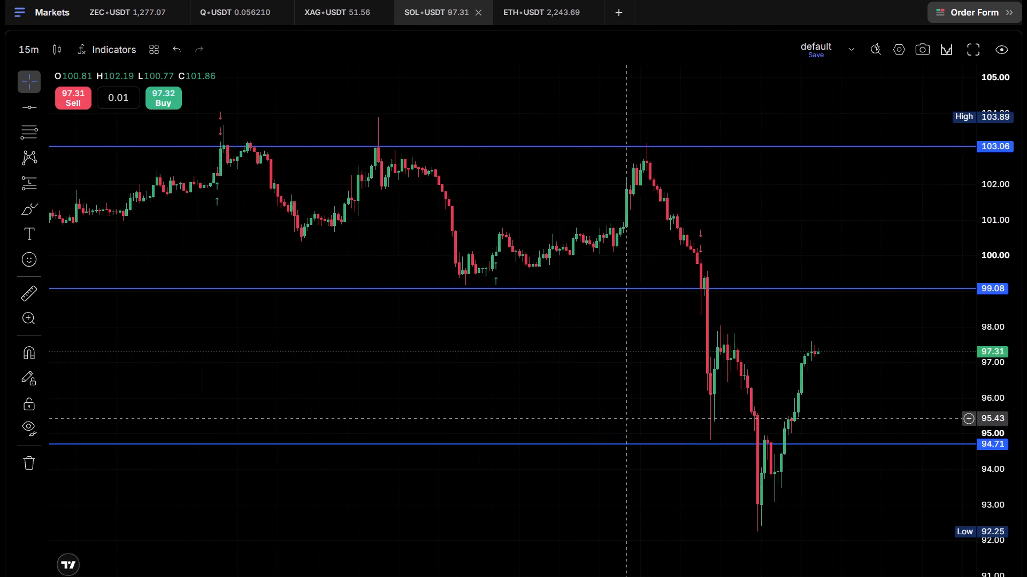
pyautogui.scroll(-4, 626, 418)
pyautogui.moveTo(664, 428); pyautogui.dragTo(503, 427)
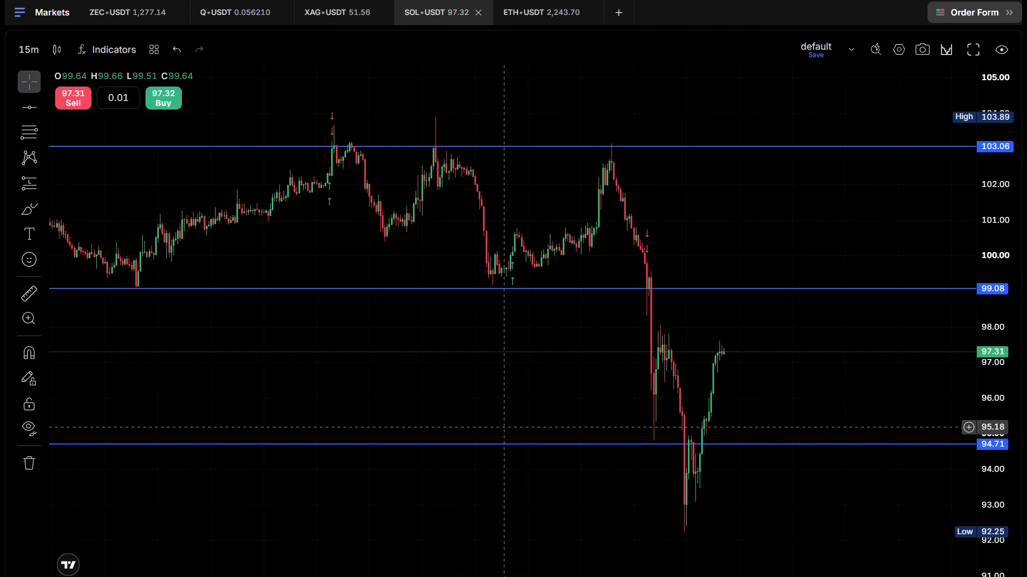
pyautogui.scroll(-5, 503, 427)
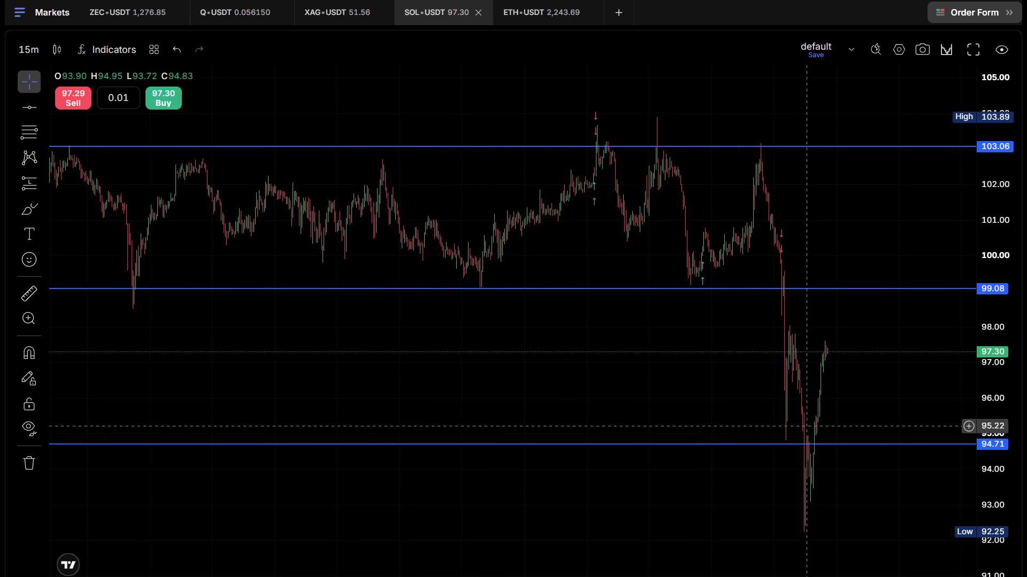
pyautogui.scroll(-12, 832, 459)
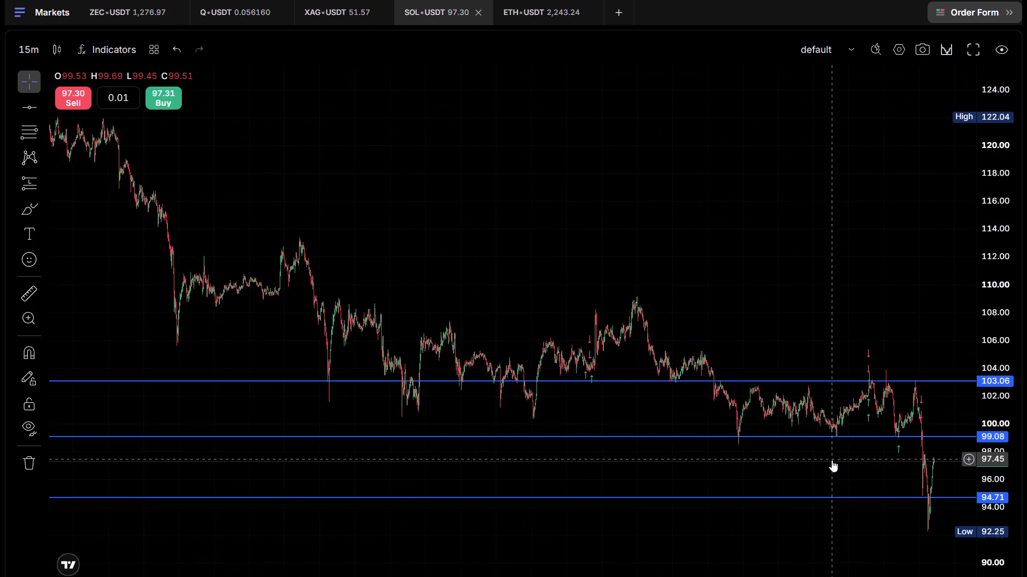
pyautogui.scroll(-4, 832, 460)
# Set the SOL/USDT chart interval to 5 minutes.
pyautogui.click(19, 48)
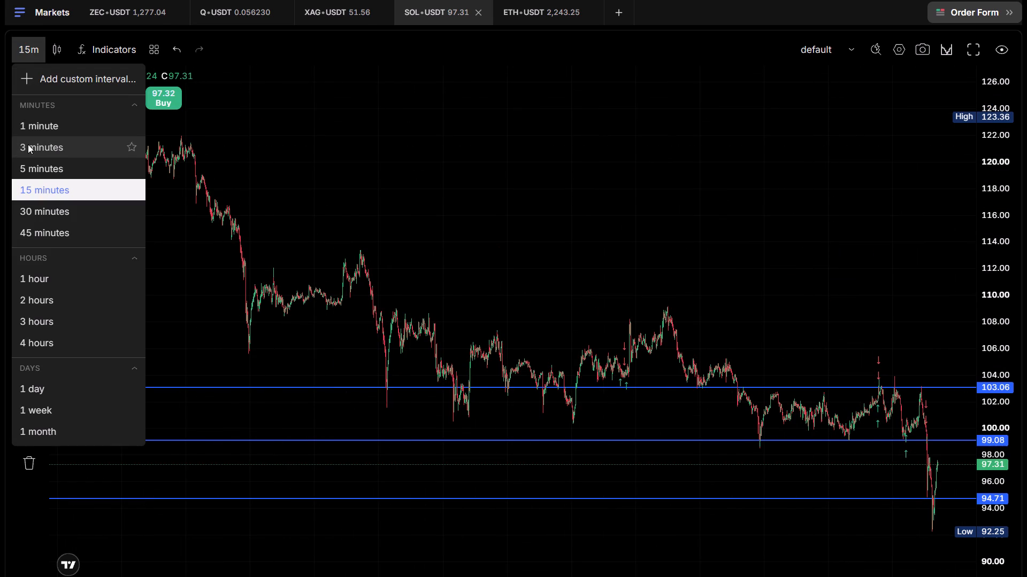
pyautogui.click(34, 165)
# Examine the earlier 5-minute price history against the three lines, undoing any accidental shift of the 94.71 line.
pyautogui.scroll(-11, 649, 425)
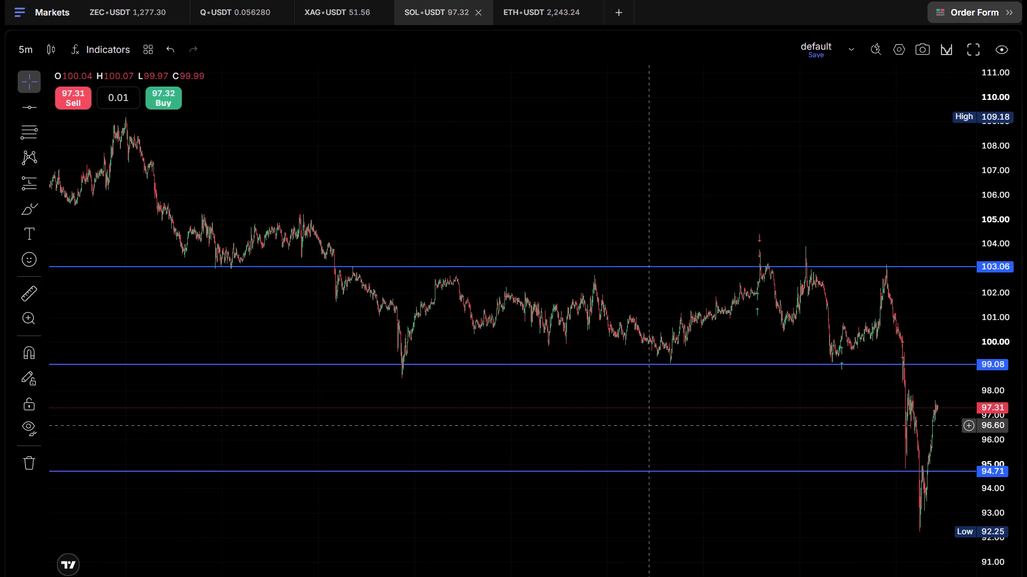
pyautogui.scroll(-10, 649, 425)
pyautogui.moveTo(990, 166); pyautogui.dragTo(975, 397)
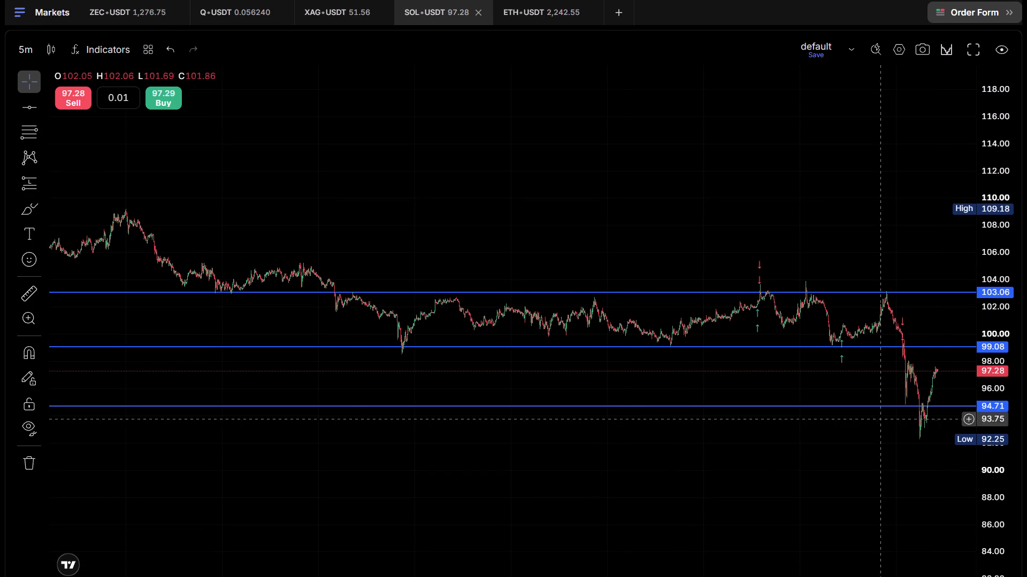
pyautogui.scroll(-11, 610, 451)
pyautogui.moveTo(251, 416); pyautogui.dragTo(825, 447)
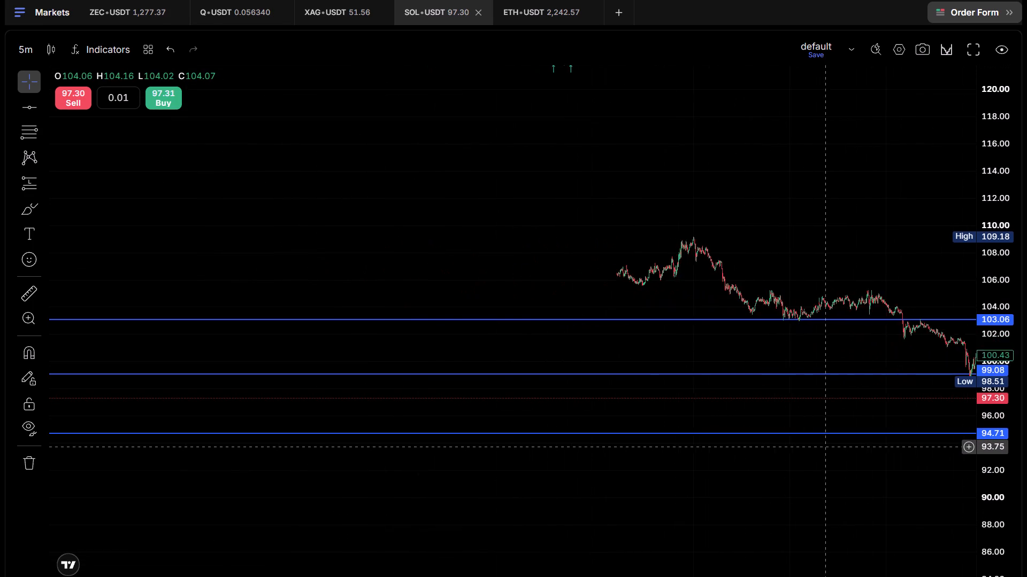
pyautogui.moveTo(825, 447); pyautogui.dragTo(869, 444)
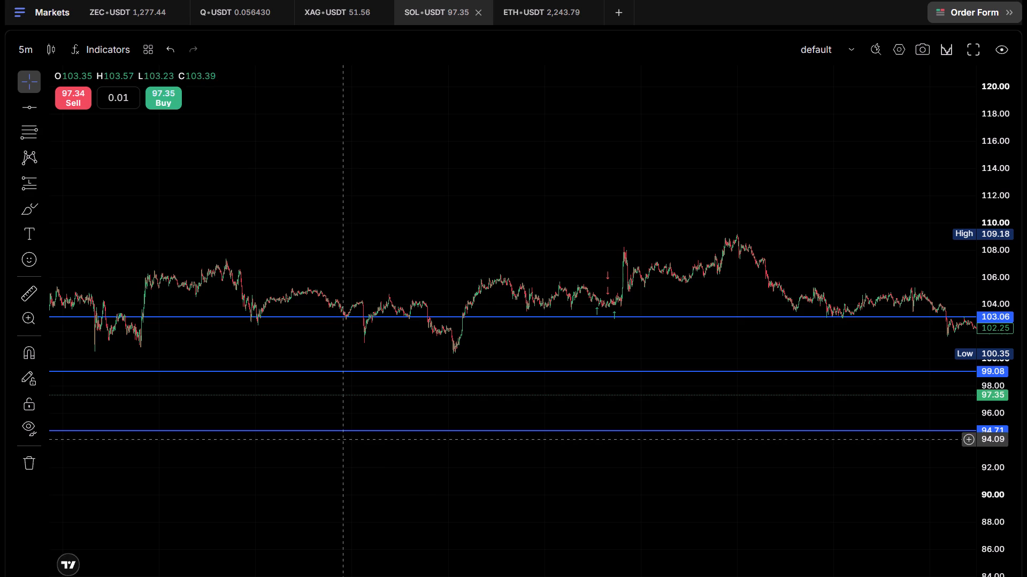
pyautogui.moveTo(259, 488); pyautogui.dragTo(686, 478)
pyautogui.moveTo(360, 433); pyautogui.dragTo(687, 461)
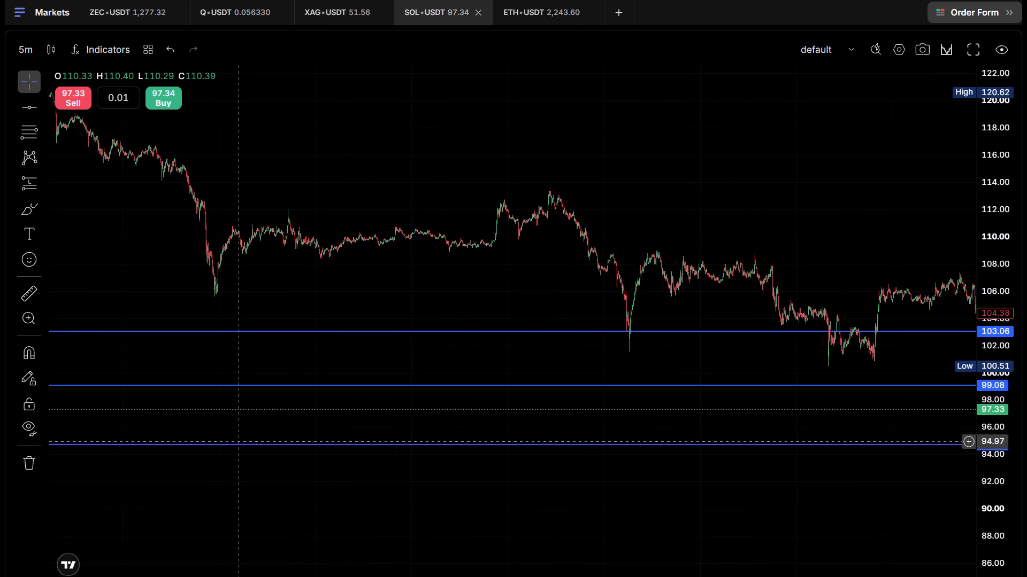
pyautogui.moveTo(253, 443); pyautogui.dragTo(665, 437)
pyautogui.hotkey('ctrl', 'z')
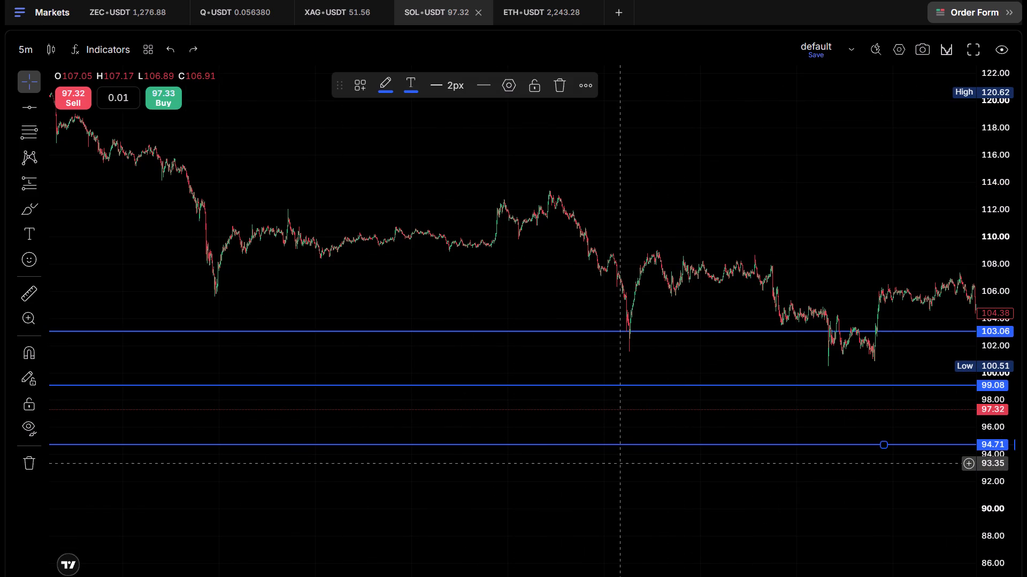
# Trace the 5-minute history further back to the consolidation before the large rally and examine its lows near the 94.71 line.
pyautogui.click(812, 503)
pyautogui.moveTo(830, 515); pyautogui.dragTo(67, 519)
pyautogui.moveTo(717, 510); pyautogui.dragTo(318, 524)
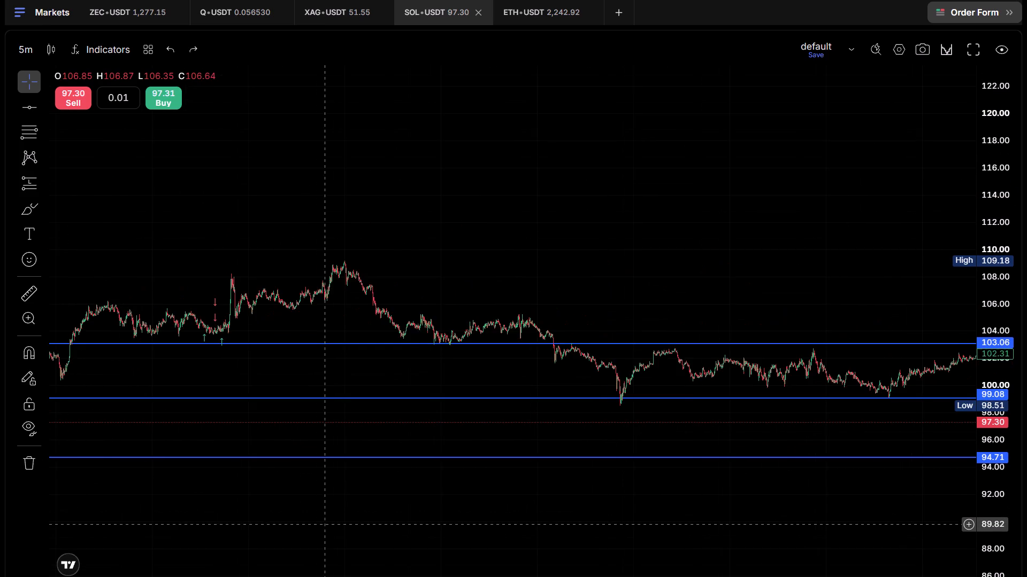
pyautogui.moveTo(318, 524); pyautogui.dragTo(949, 512)
pyautogui.moveTo(289, 512); pyautogui.dragTo(869, 509)
pyautogui.moveTo(572, 518); pyautogui.dragTo(1003, 522)
pyautogui.moveTo(371, 503); pyautogui.dragTo(378, 503)
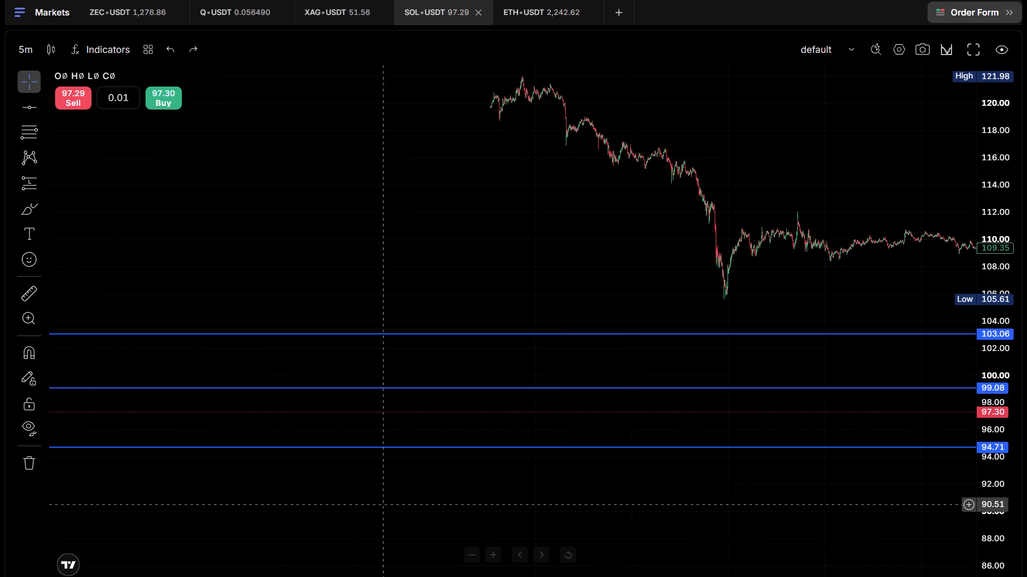
pyautogui.moveTo(378, 503); pyautogui.dragTo(906, 518)
pyautogui.moveTo(375, 503); pyautogui.dragTo(856, 516)
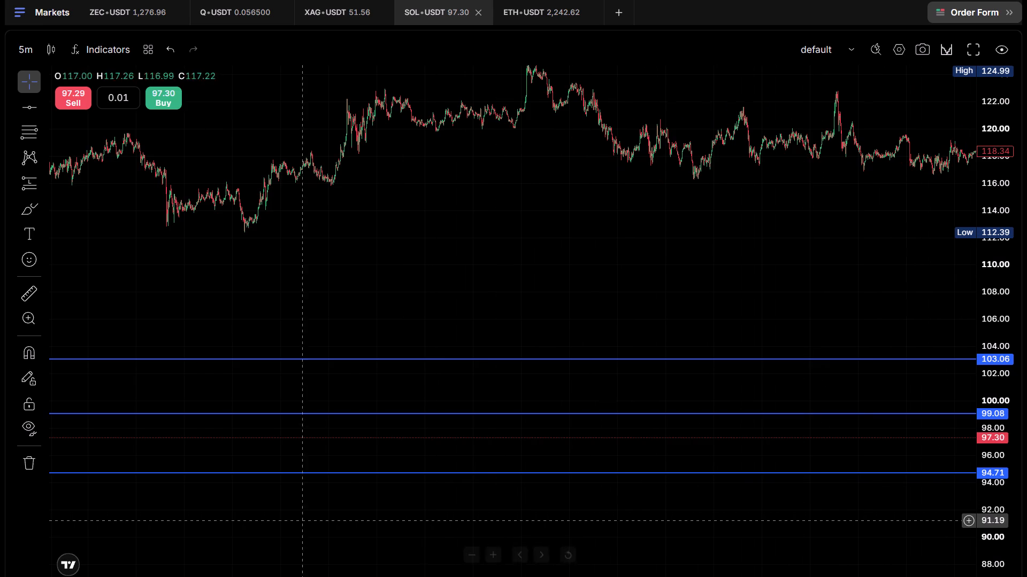
pyautogui.moveTo(197, 521); pyautogui.dragTo(656, 543)
pyautogui.moveTo(304, 540); pyautogui.dragTo(778, 531)
pyautogui.moveTo(394, 531); pyautogui.dragTo(681, 536)
pyautogui.moveTo(501, 533); pyautogui.dragTo(673, 531)
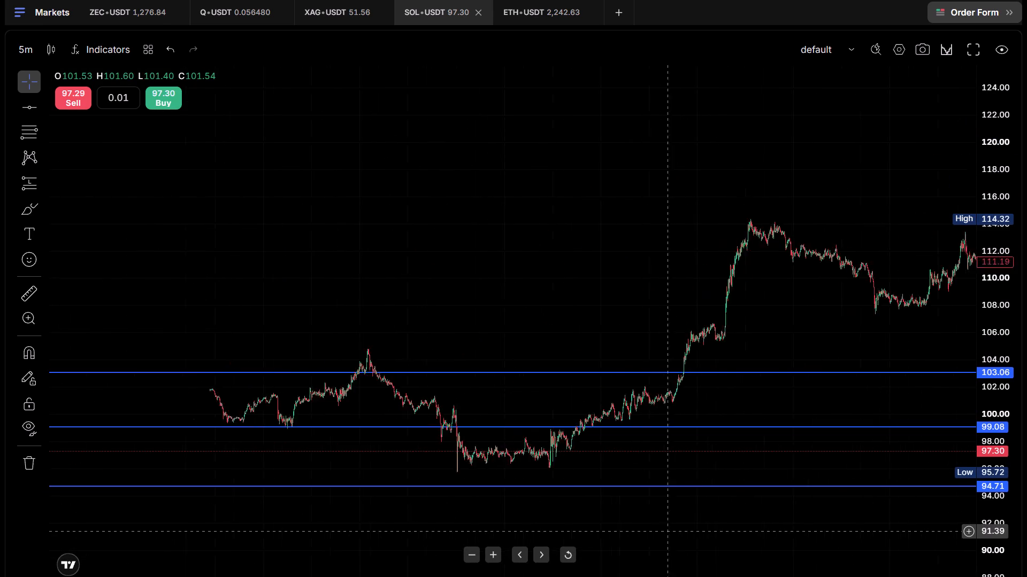
pyautogui.moveTo(673, 531); pyautogui.dragTo(776, 525)
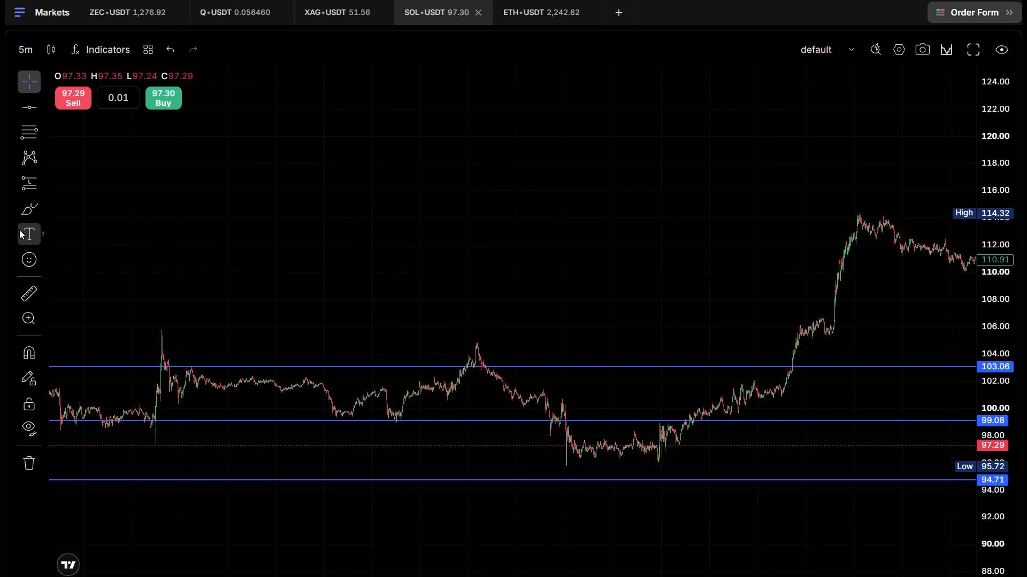
# Draw a rectangle from the pre-rally consolidation low, spanning about 96.05 to 94.29 around the 94.71 line.
pyautogui.click(26, 215)
pyautogui.click(79, 384)
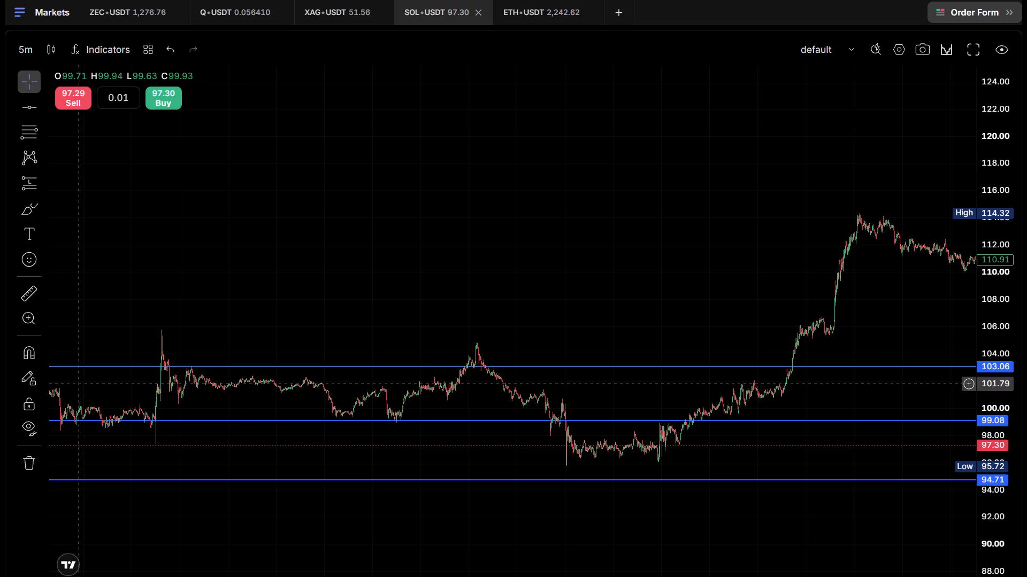
pyautogui.click(25, 205)
pyautogui.click(84, 372)
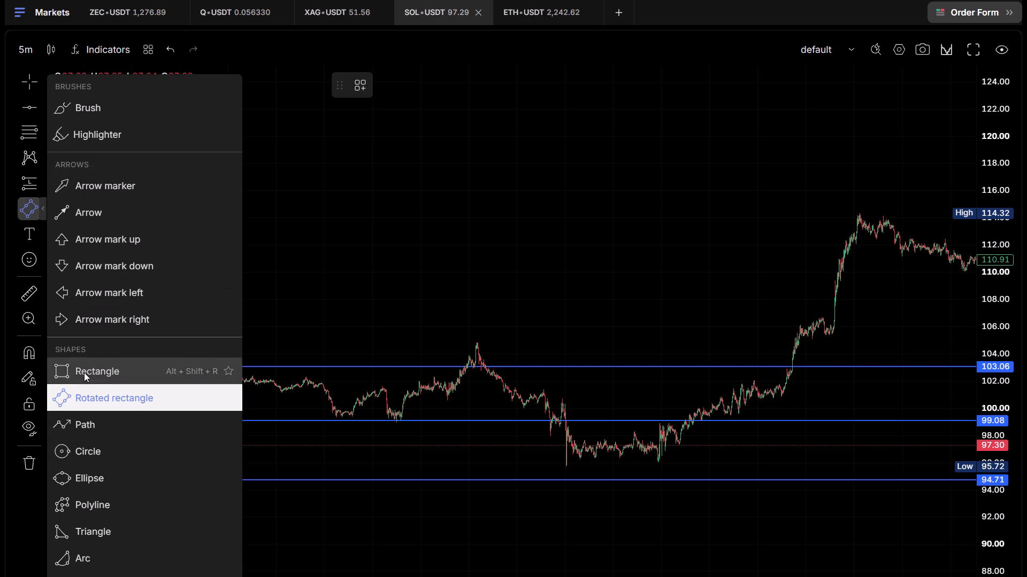
pyautogui.moveTo(566, 462); pyautogui.dragTo(997, 481)
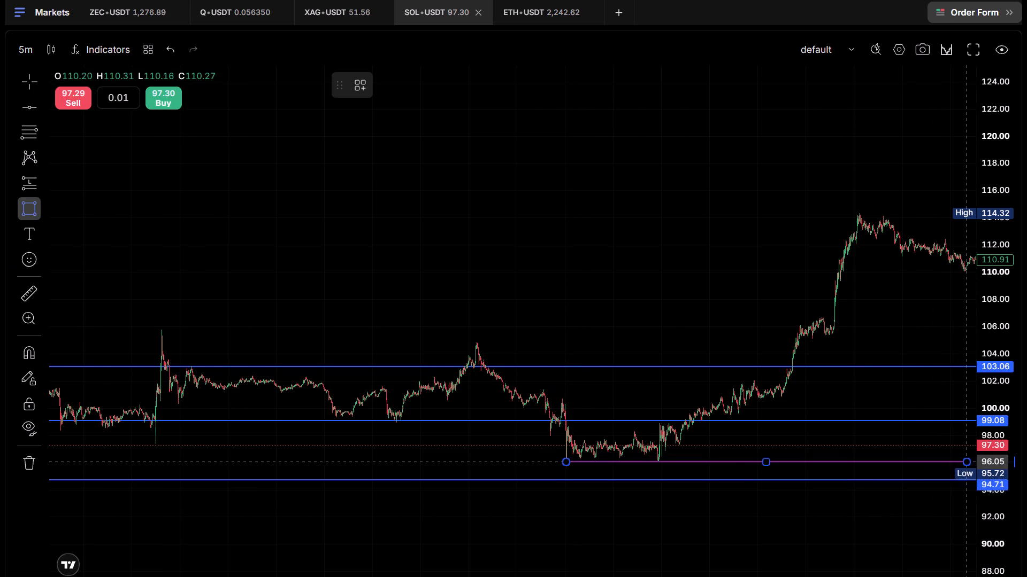
pyautogui.click(966, 486)
# Extend the rectangle forward in time until it reaches just past the latest 5-minute candles.
pyautogui.moveTo(896, 523); pyautogui.dragTo(326, 494)
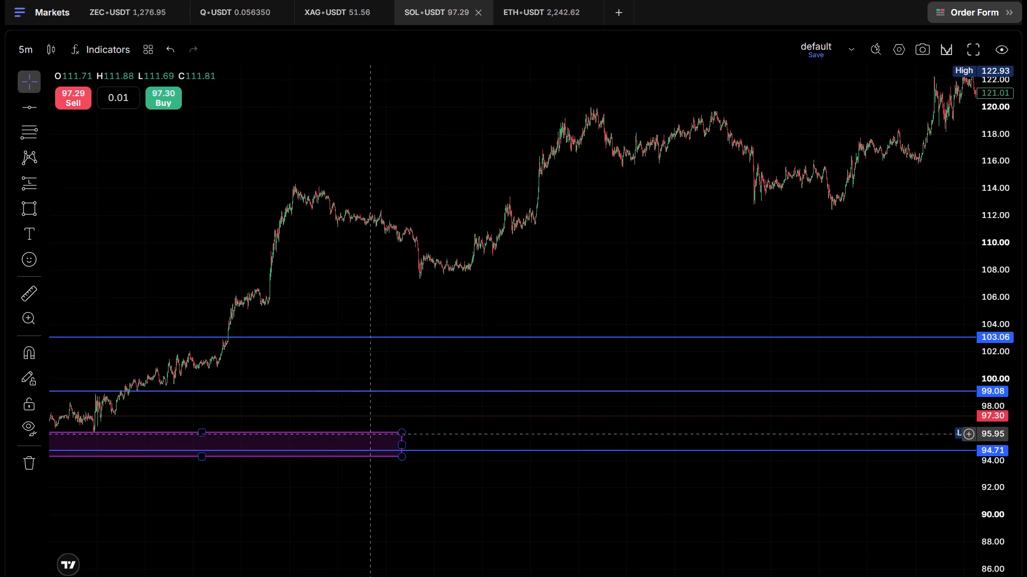
pyautogui.moveTo(403, 443); pyautogui.dragTo(982, 475)
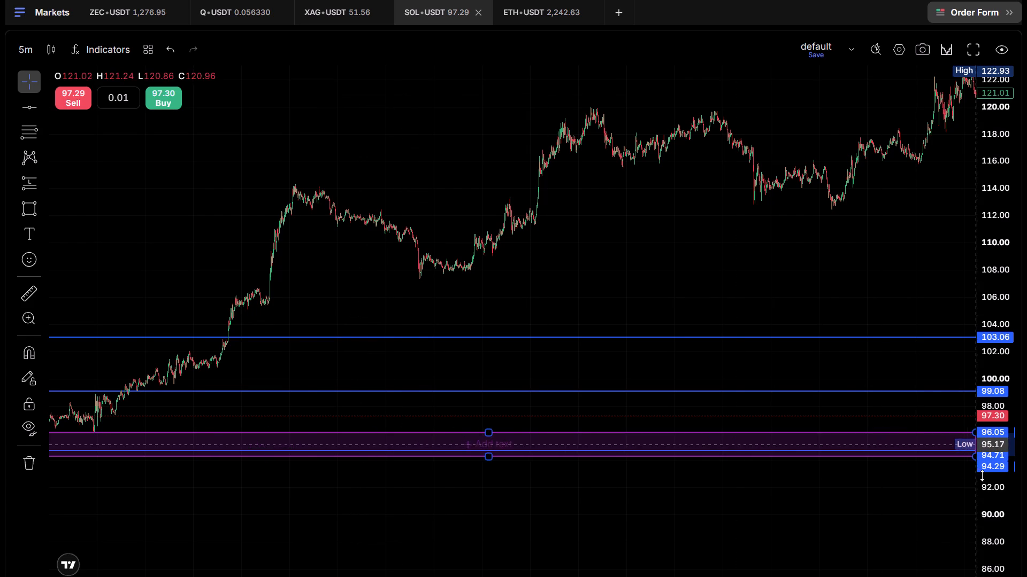
pyautogui.moveTo(852, 510); pyautogui.dragTo(72, 485)
pyautogui.moveTo(208, 420); pyautogui.dragTo(519, 442)
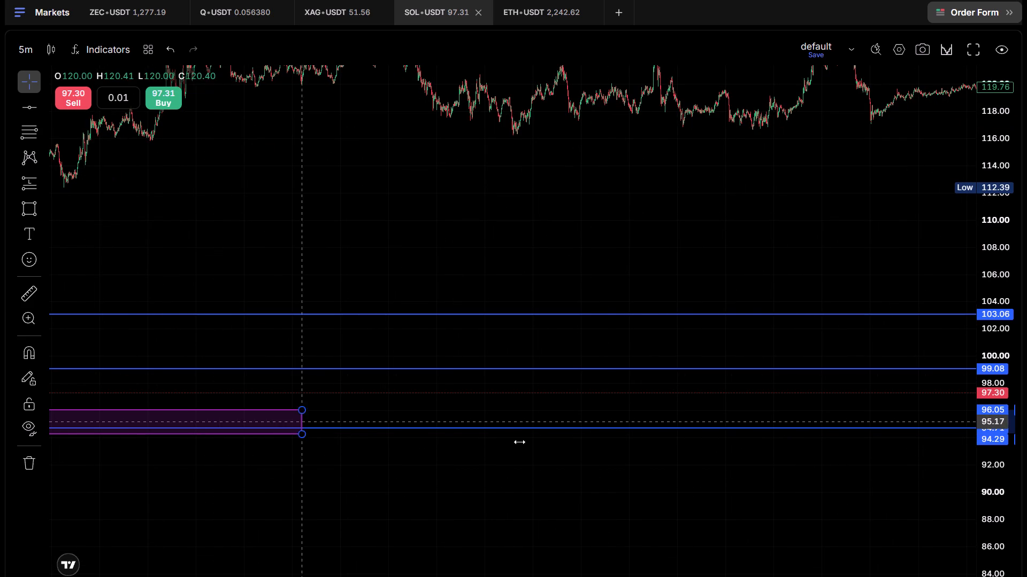
pyautogui.moveTo(519, 442); pyautogui.dragTo(1026, 481)
pyautogui.moveTo(770, 503); pyautogui.dragTo(82, 471)
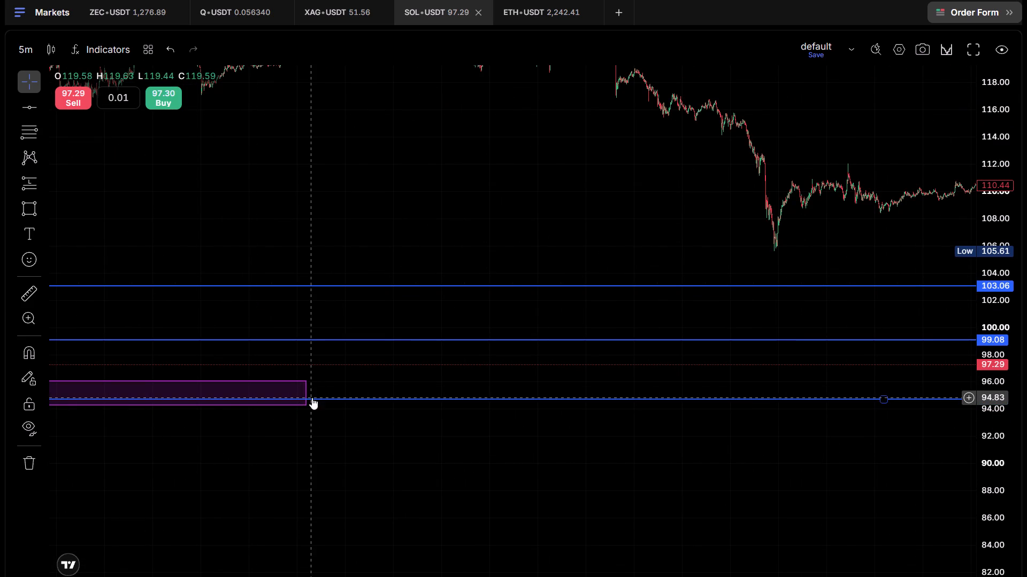
pyautogui.moveTo(308, 394); pyautogui.dragTo(1015, 435)
pyautogui.moveTo(690, 475); pyautogui.dragTo(65, 471)
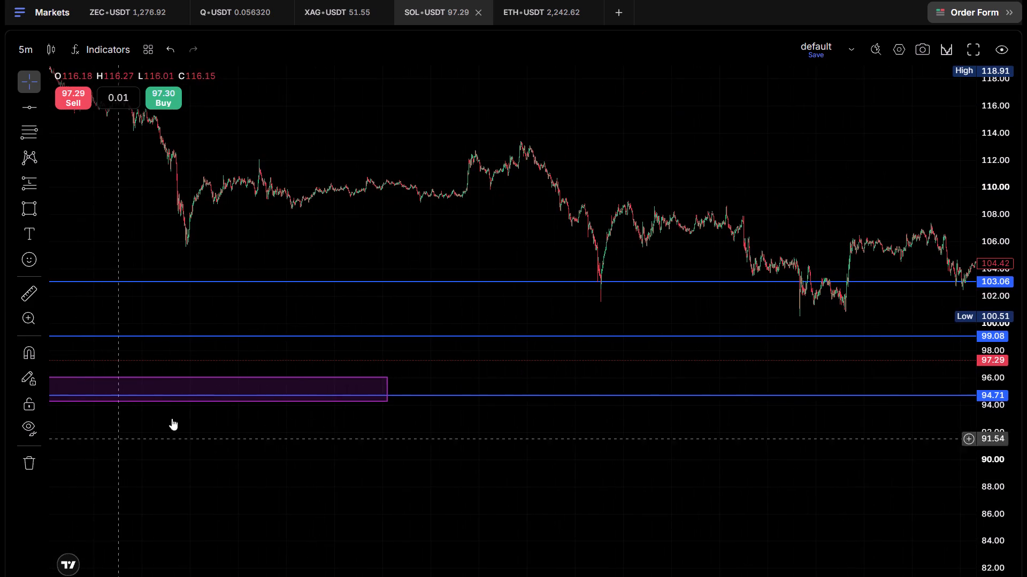
pyautogui.moveTo(388, 391); pyautogui.dragTo(1026, 426)
pyautogui.moveTo(729, 489); pyautogui.dragTo(83, 463)
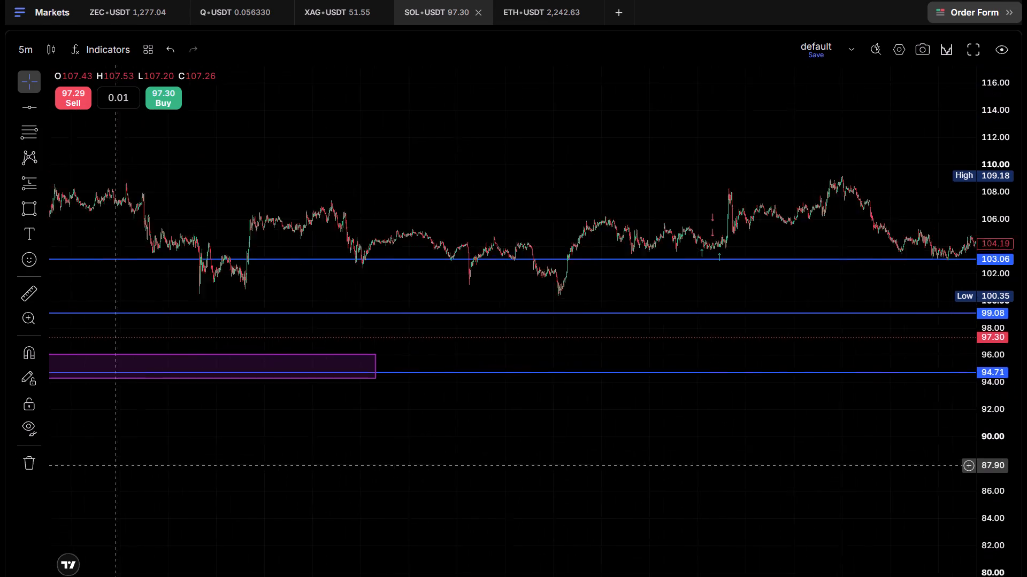
pyautogui.moveTo(83, 463); pyautogui.dragTo(17, 456)
pyautogui.moveTo(280, 360); pyautogui.dragTo(1022, 411)
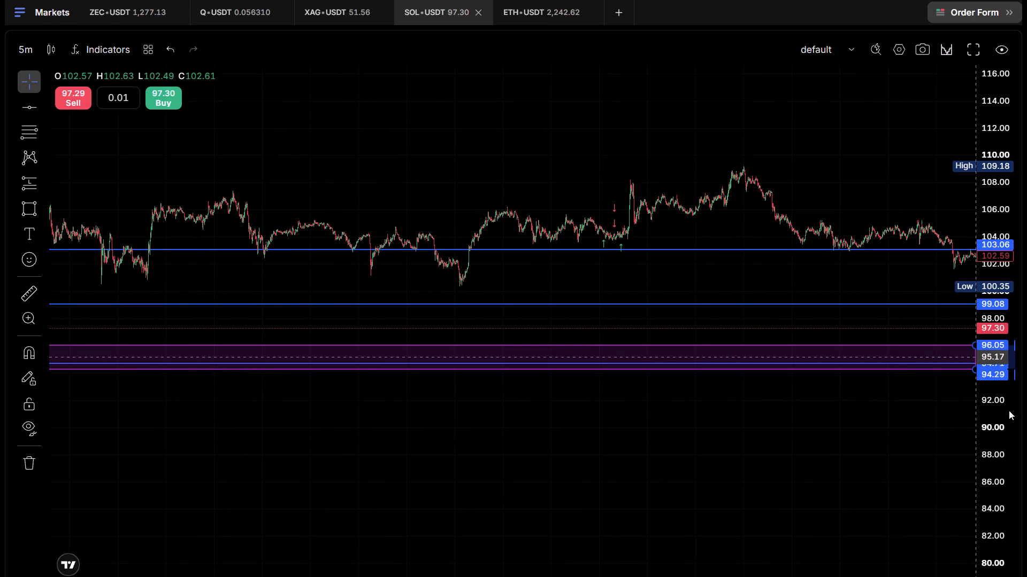
pyautogui.moveTo(681, 455); pyautogui.dragTo(0, 445)
pyautogui.moveTo(308, 348); pyautogui.dragTo(909, 387)
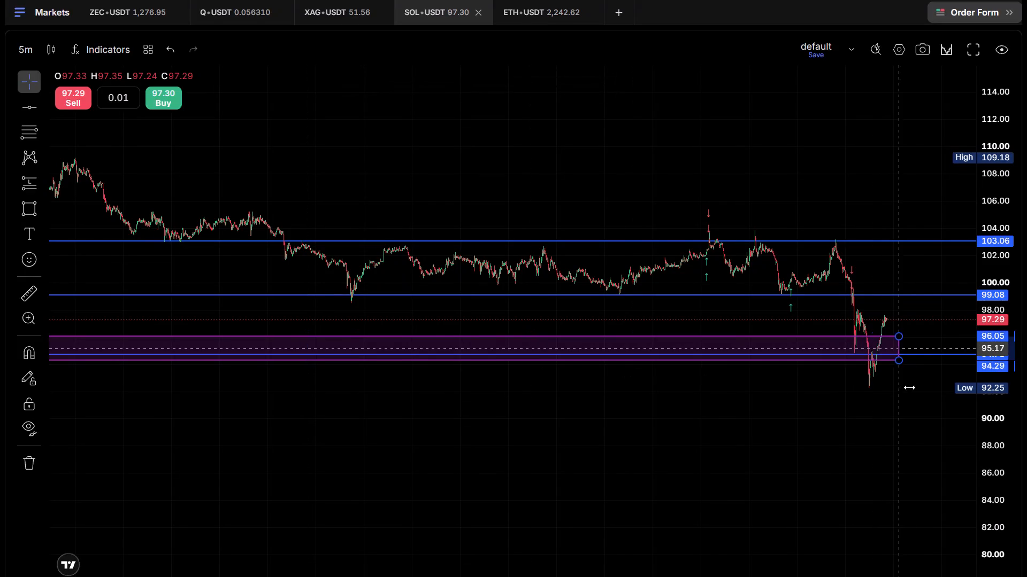
pyautogui.moveTo(909, 387); pyautogui.dragTo(943, 388)
# Lower the rectangle's top edge to about 95.2, narrowing the zone around the 94.71 line.
pyautogui.moveTo(945, 334); pyautogui.dragTo(949, 348)
pyautogui.click(711, 417)
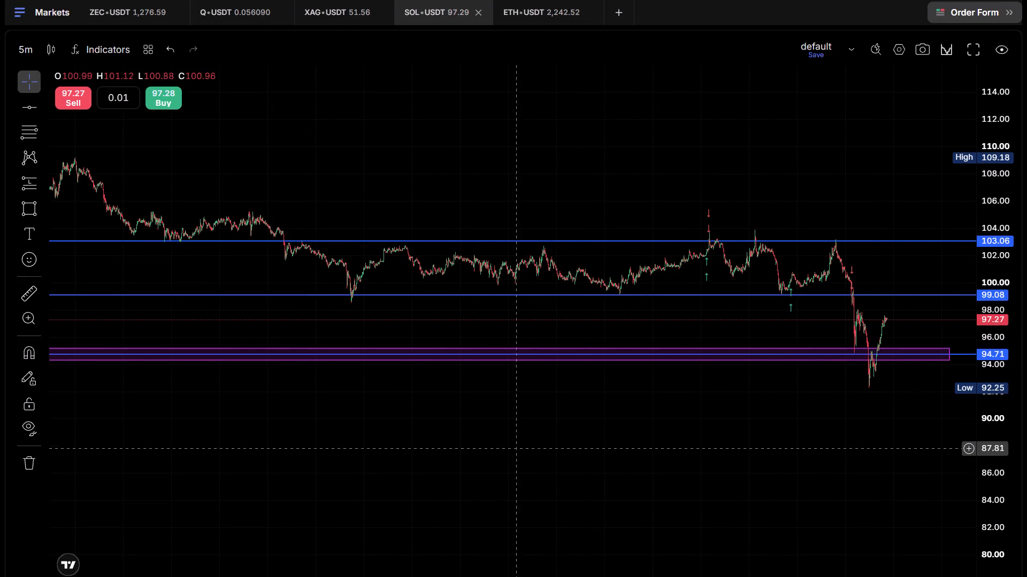
# Examine the latest 5-minute decline from the 103.06 line through 99.08 into the purple zone around 94.71.
pyautogui.scroll(18, 609, 441)
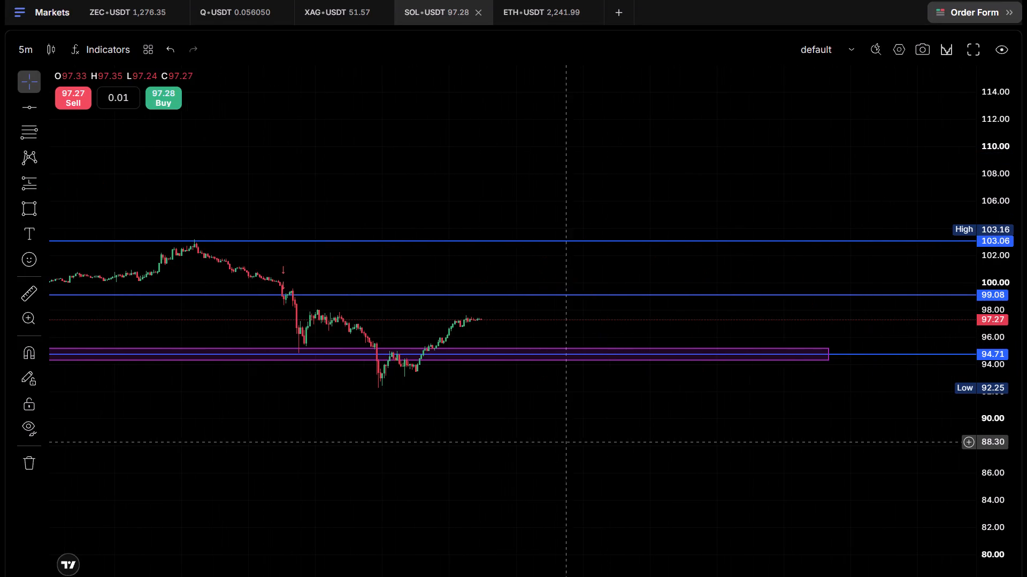
pyautogui.moveTo(301, 437); pyautogui.dragTo(709, 448)
pyautogui.moveTo(991, 350); pyautogui.dragTo(974, 54)
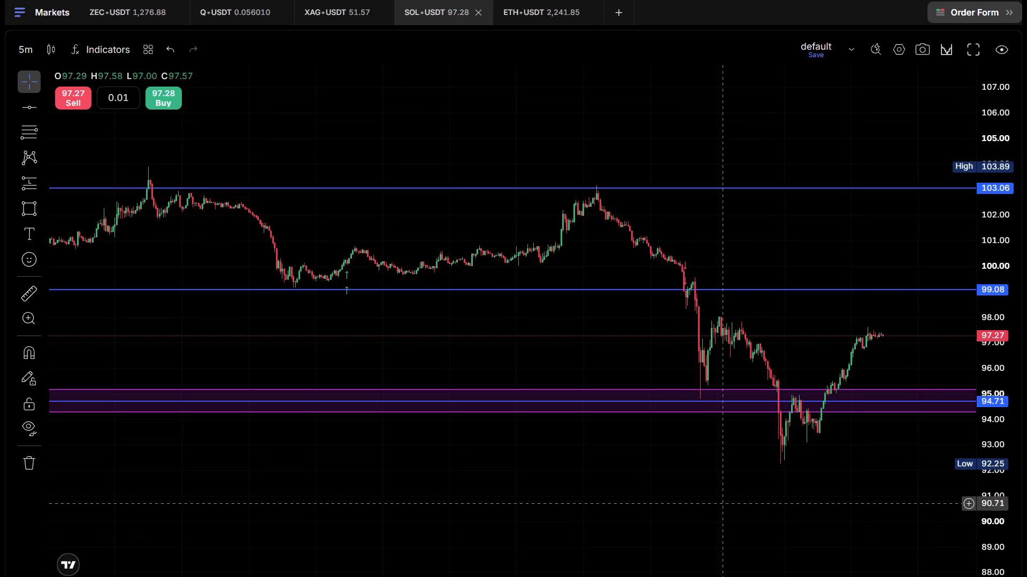
pyautogui.moveTo(701, 506); pyautogui.dragTo(615, 515)
pyautogui.scroll(-3, 597, 511)
pyautogui.moveTo(596, 496); pyautogui.dragTo(391, 504)
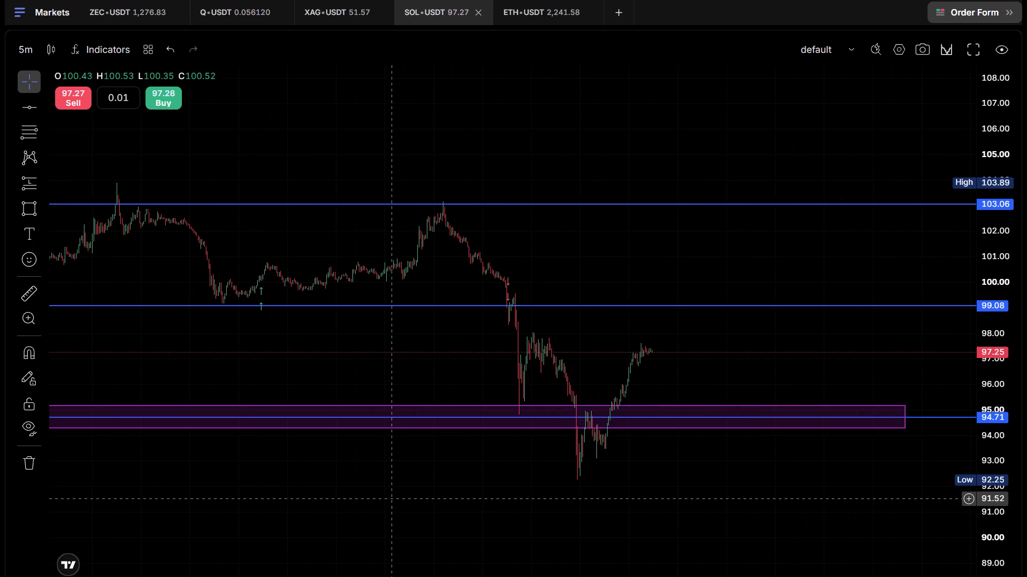
pyautogui.scroll(4, 402, 490)
pyautogui.moveTo(282, 480); pyautogui.dragTo(524, 495)
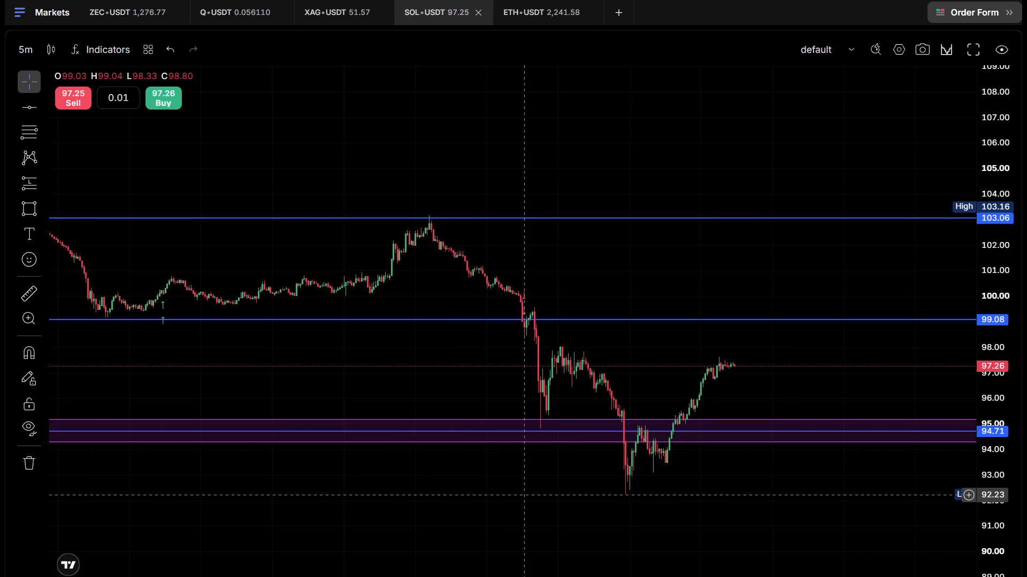
pyautogui.moveTo(511, 489); pyautogui.dragTo(601, 489)
pyautogui.scroll(-2, 601, 489)
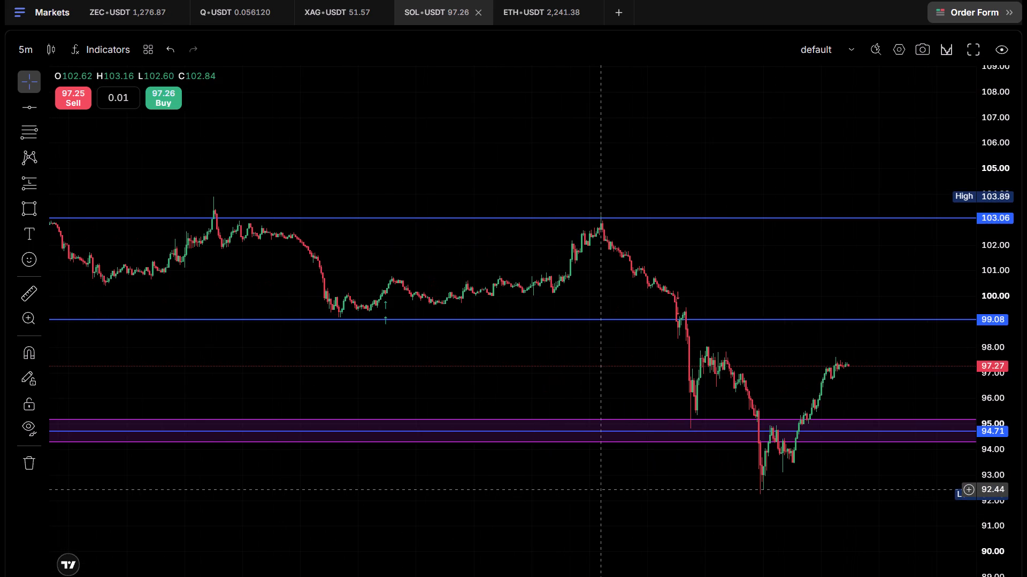
pyautogui.scroll(5, 587, 487)
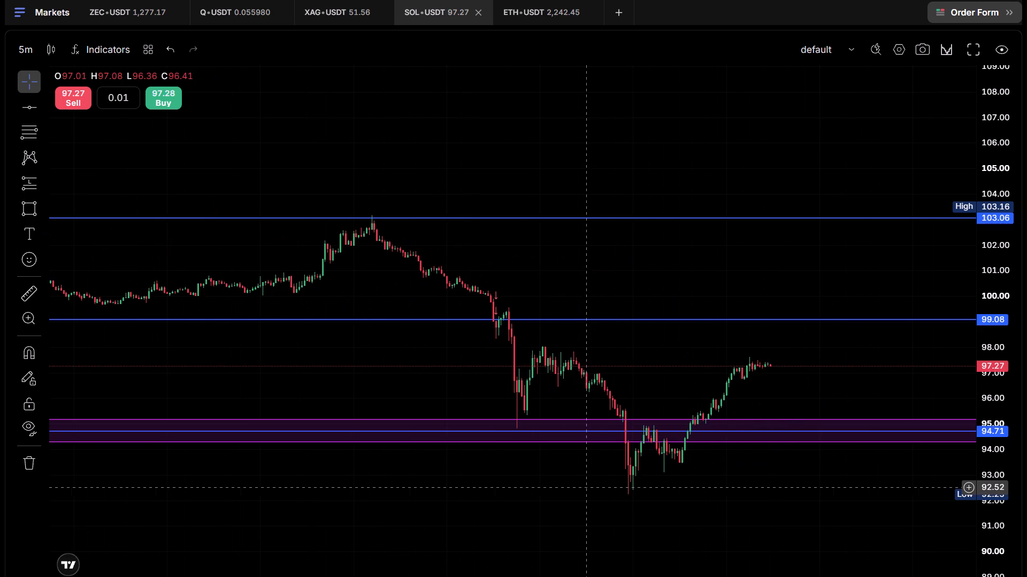
pyautogui.scroll(5, 563, 500)
pyautogui.moveTo(535, 518); pyautogui.dragTo(821, 522)
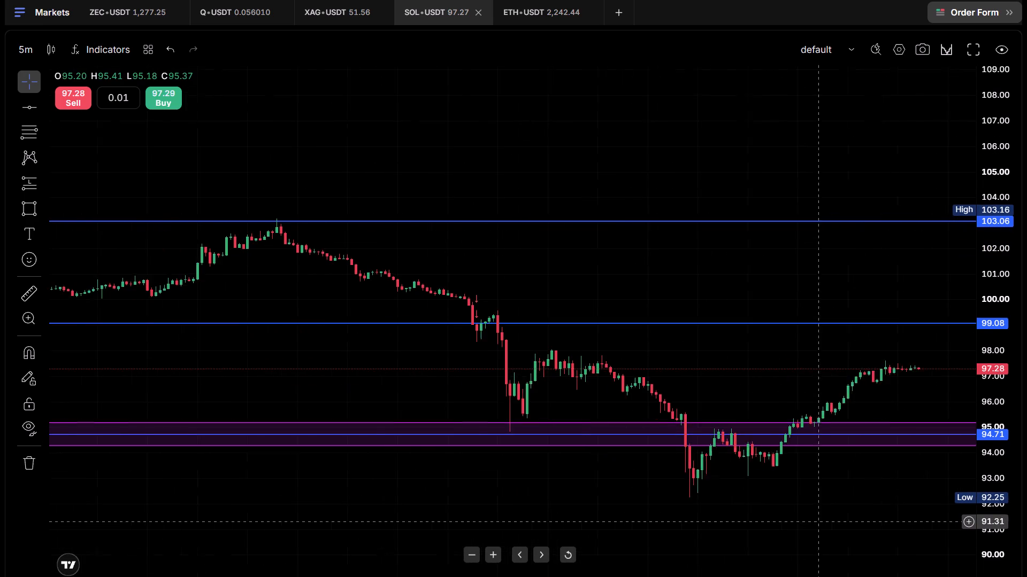
pyautogui.moveTo(821, 522); pyautogui.dragTo(850, 524)
# Examine the swing highs and lows between the 103.06, 99.08 and 94.71 levels across 29 and 30 October at an enlarged price scale.
pyautogui.moveTo(999, 370); pyautogui.dragTo(974, 153)
pyautogui.scroll(-2, 687, 394)
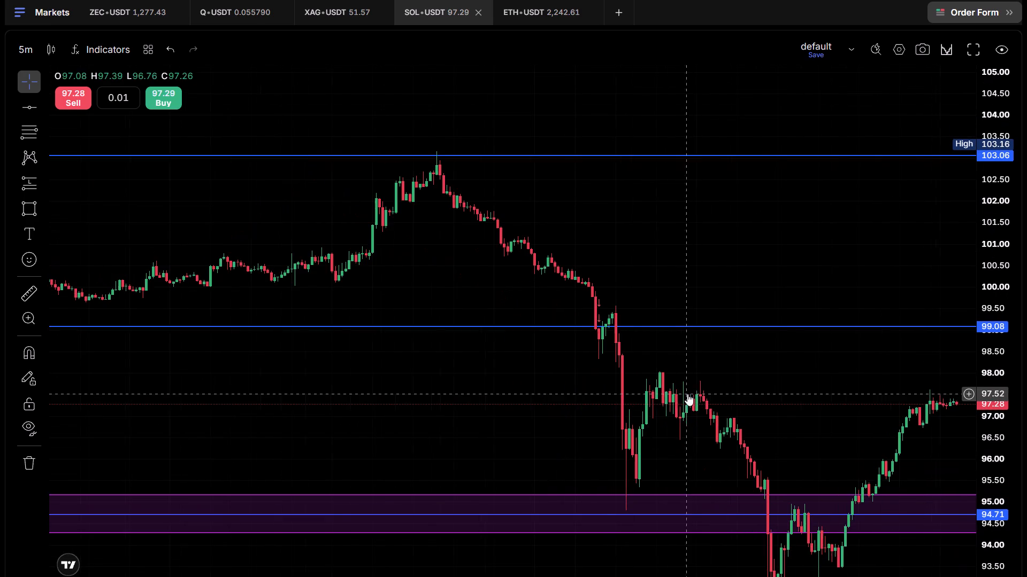
pyautogui.moveTo(922, 568); pyautogui.dragTo(760, 508)
pyautogui.scroll(-1, 764, 506)
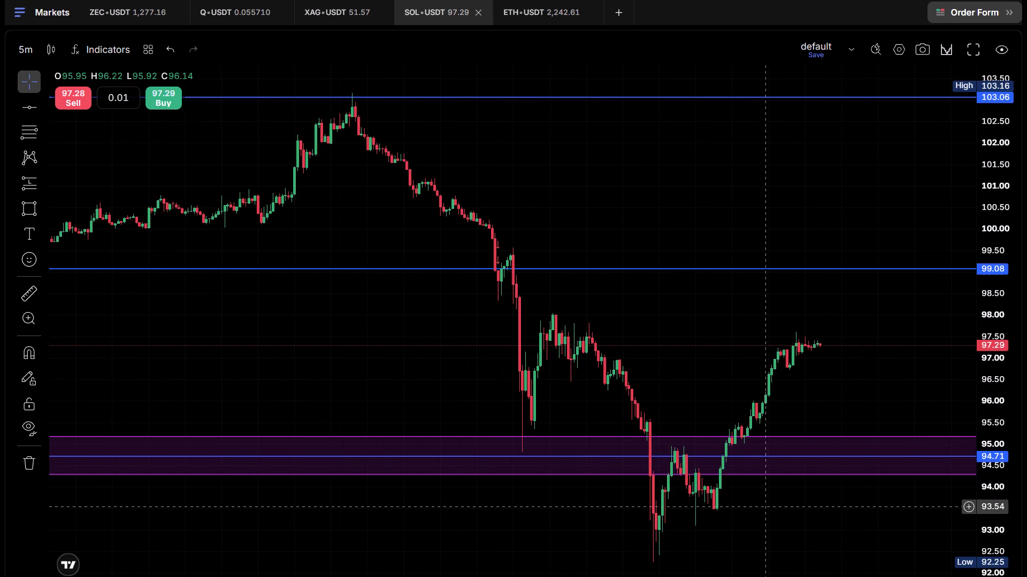
pyautogui.scroll(-1, 770, 499)
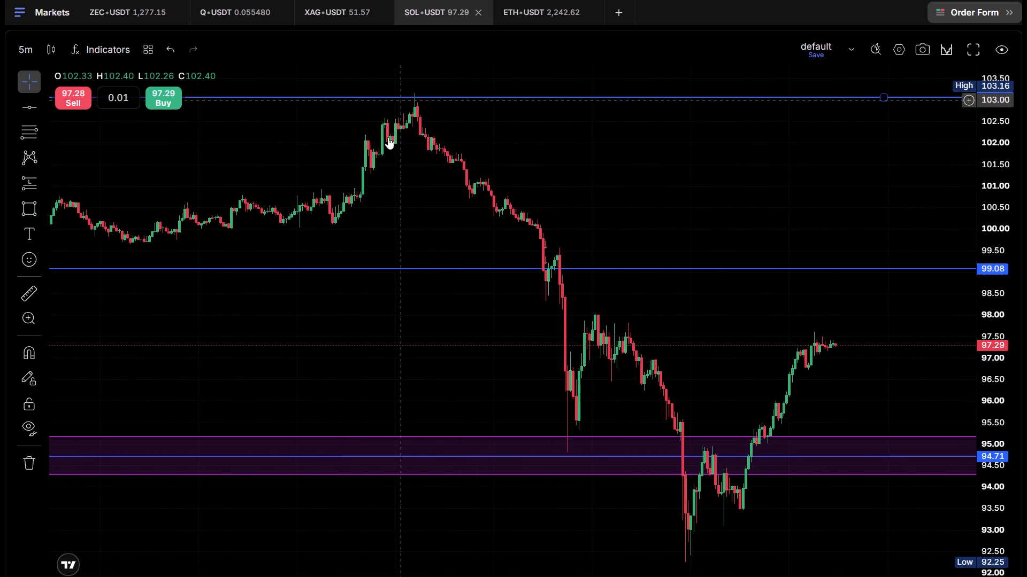
pyautogui.moveTo(249, 548); pyautogui.dragTo(516, 542)
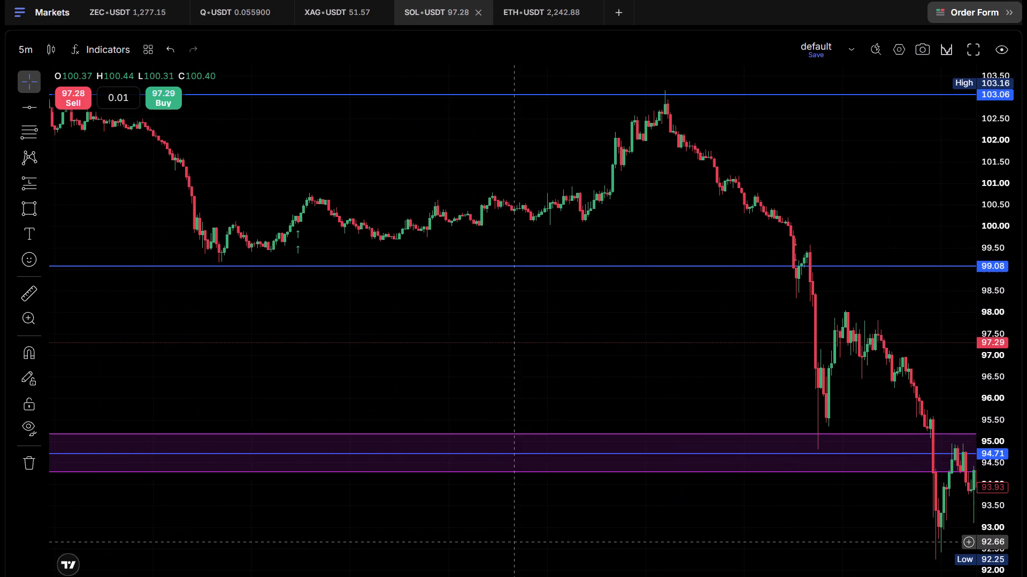
pyautogui.moveTo(516, 542); pyautogui.dragTo(440, 565)
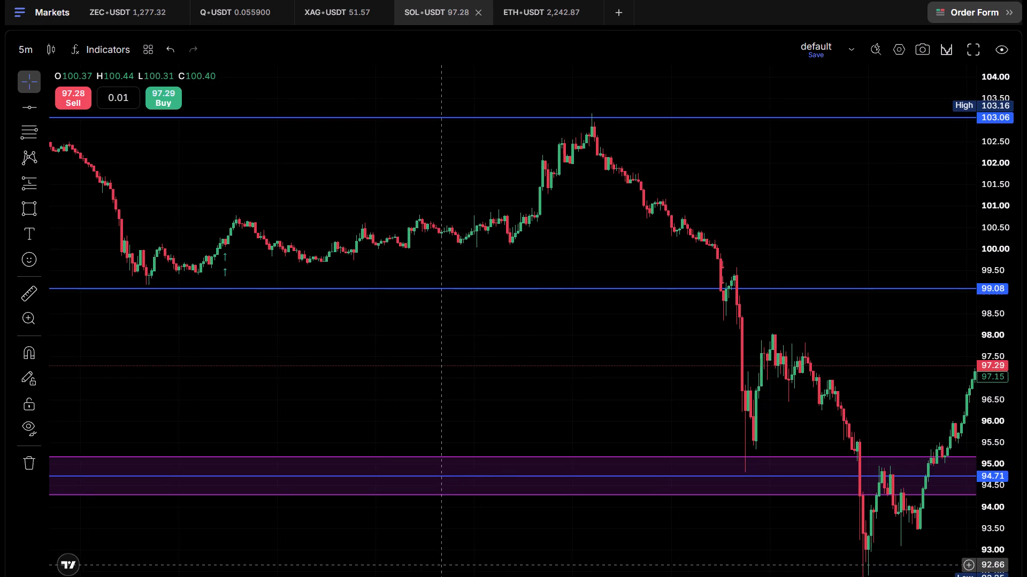
pyautogui.moveTo(440, 565); pyautogui.dragTo(439, 563)
pyautogui.scroll(-4, 462, 502)
pyautogui.moveTo(645, 495); pyautogui.dragTo(497, 526)
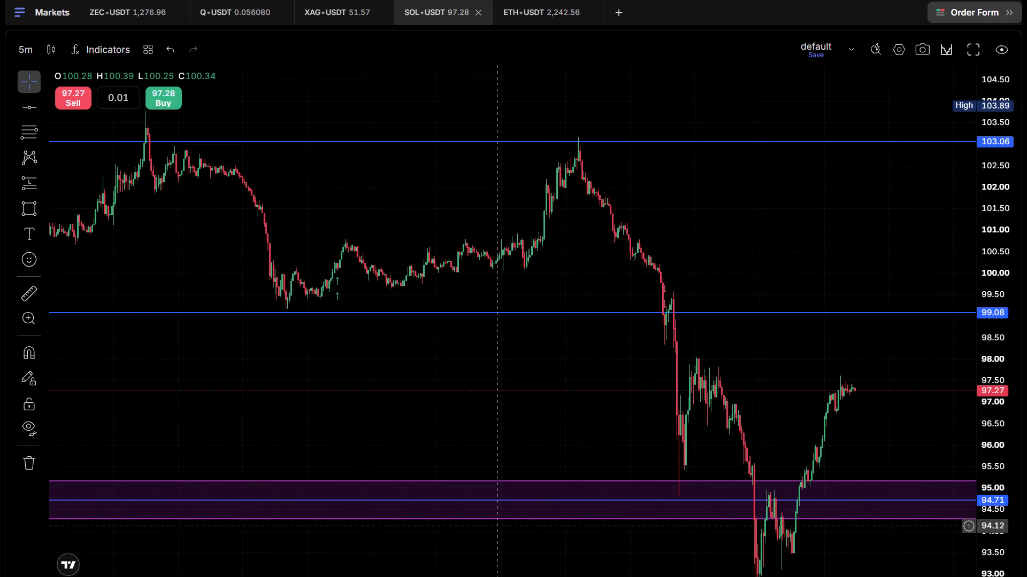
pyautogui.moveTo(497, 526); pyautogui.dragTo(542, 519)
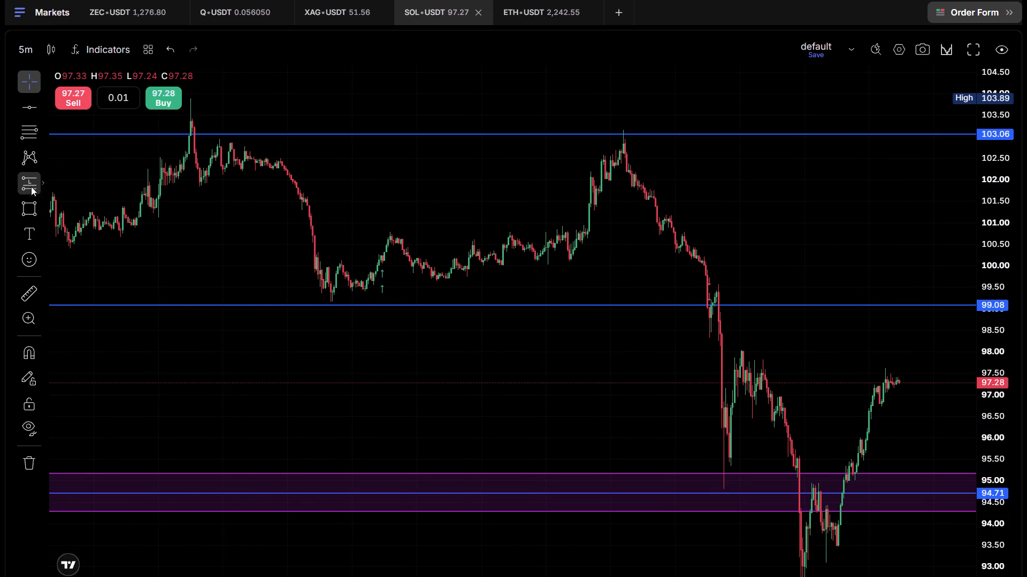
# Draw a polyline through the price swings from the 29 October high near 103.3, via about 99.2, 102.9, 95.1 and 92.7, to about 97.5.
pyautogui.click(23, 209)
pyautogui.scroll(-3, 65, 349)
pyautogui.click(106, 443)
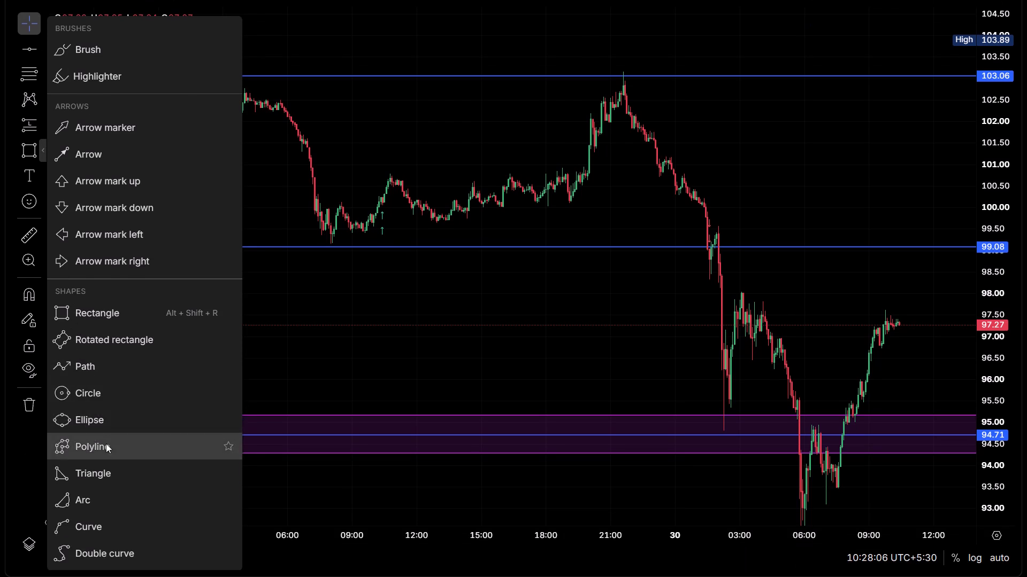
pyautogui.click(187, 66)
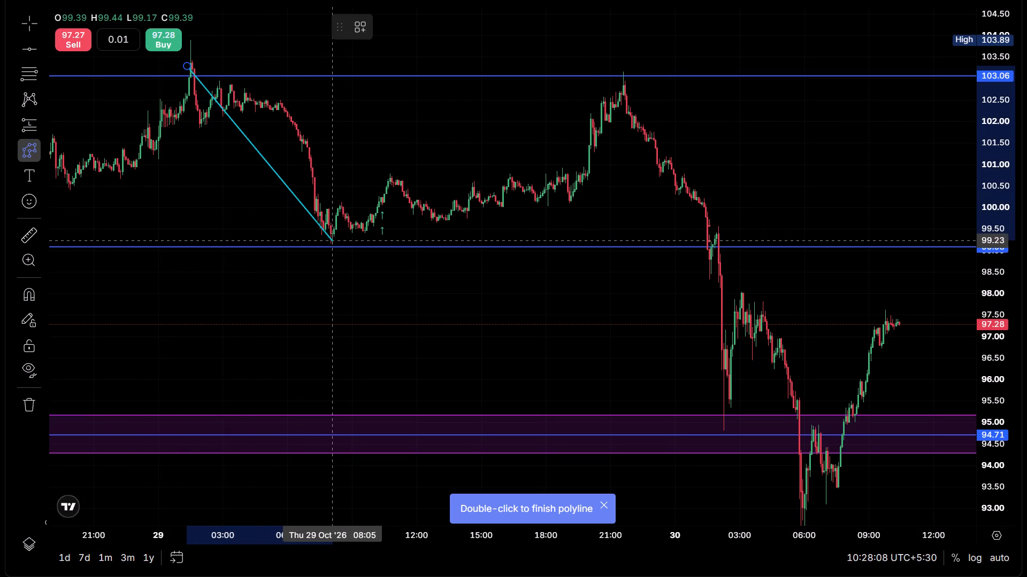
pyautogui.click(333, 240)
pyautogui.click(394, 171)
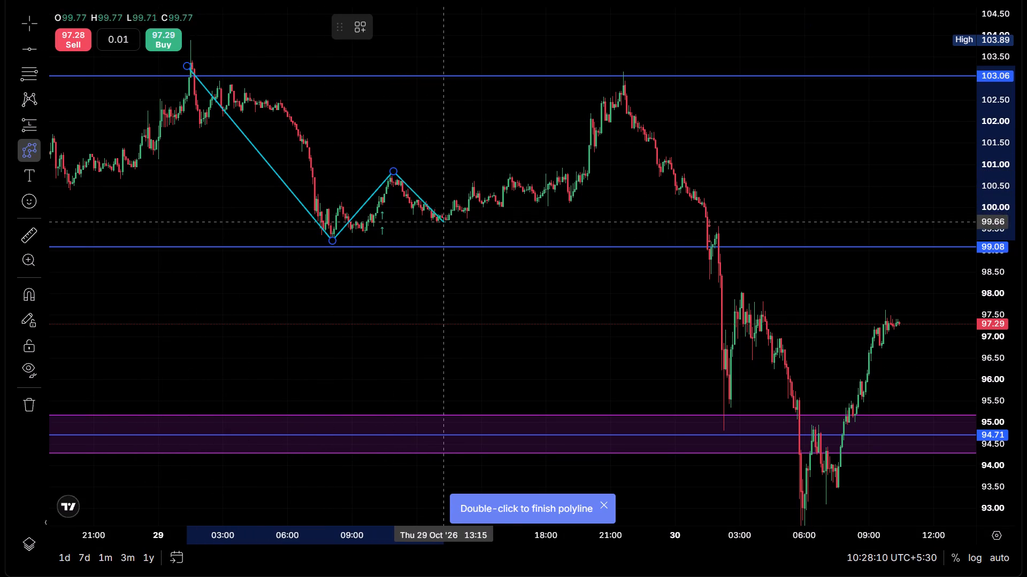
pyautogui.click(445, 223)
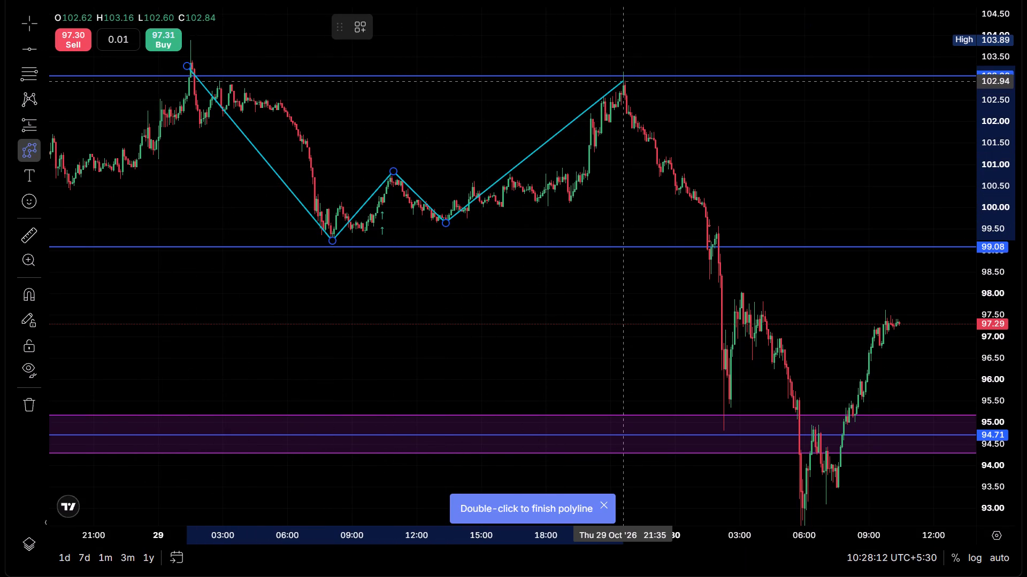
pyautogui.click(623, 81)
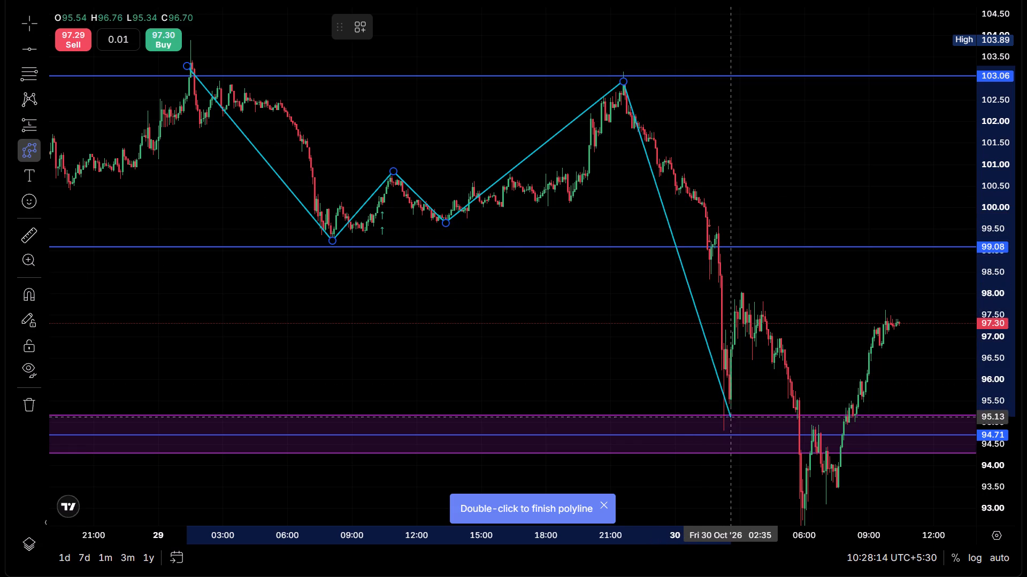
pyautogui.click(731, 419)
pyautogui.click(764, 306)
pyautogui.click(806, 534)
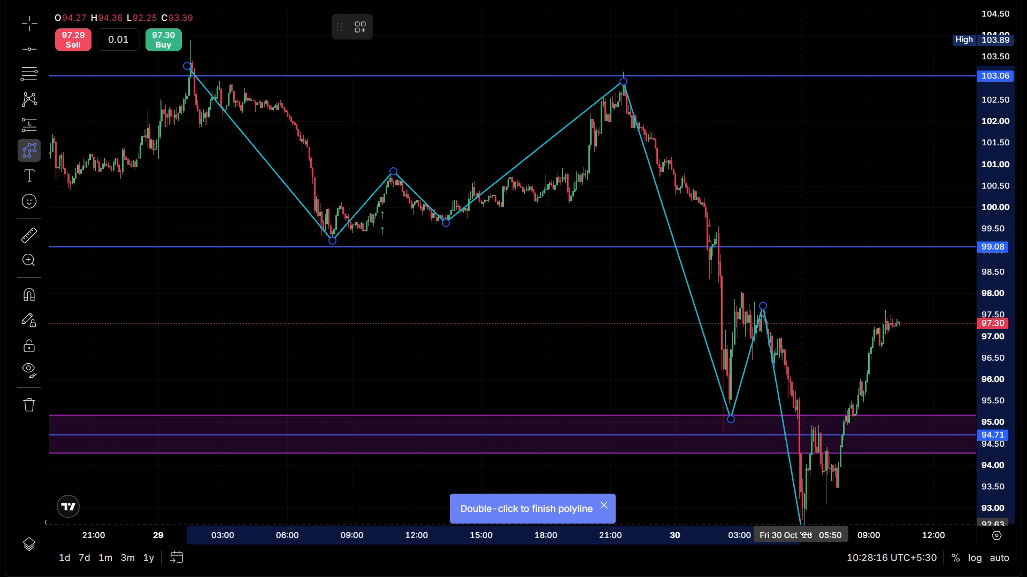
pyautogui.click(801, 522)
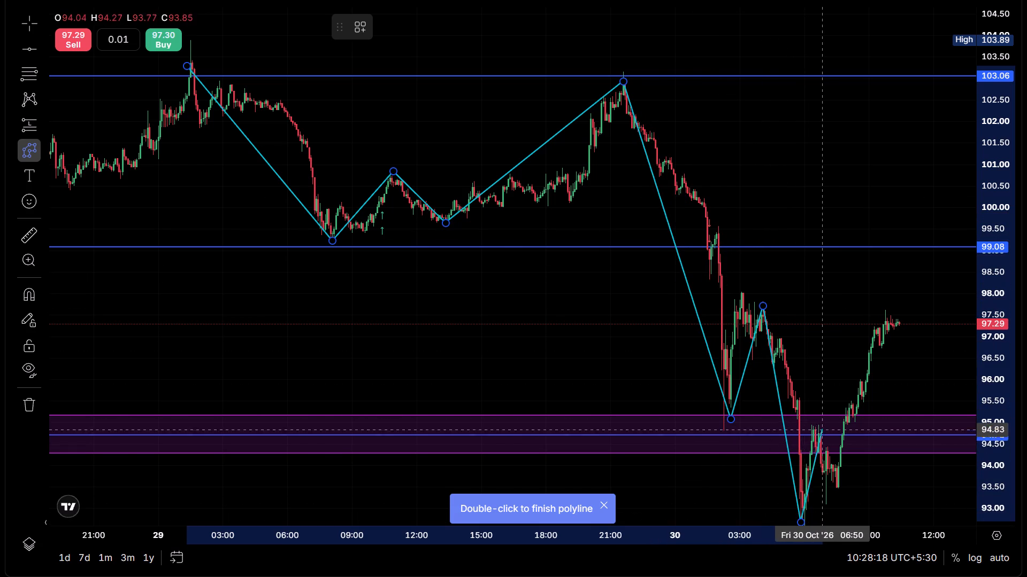
pyautogui.click(816, 416)
pyautogui.click(838, 486)
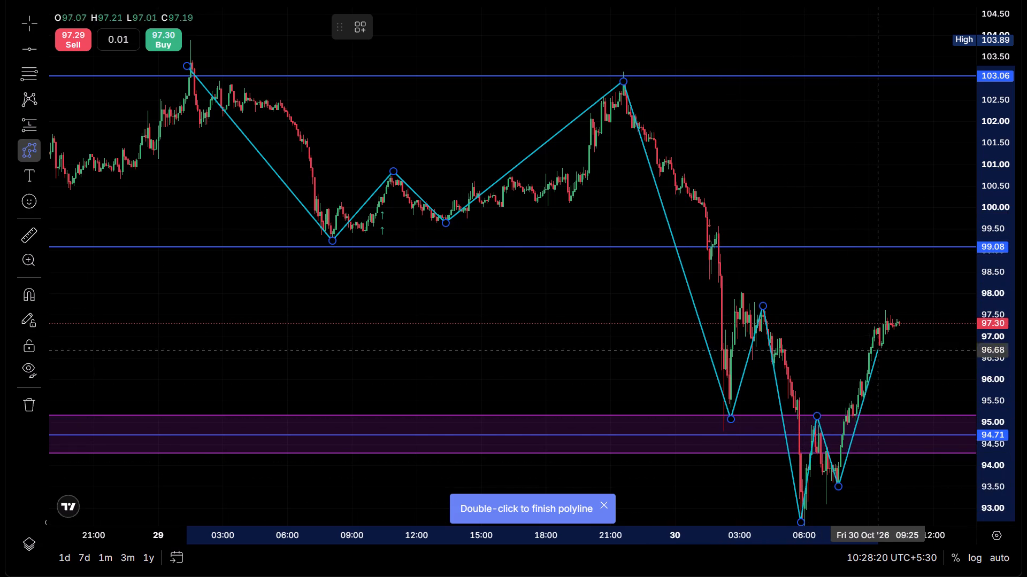
pyautogui.doubleClick(892, 315)
pyautogui.click(921, 415)
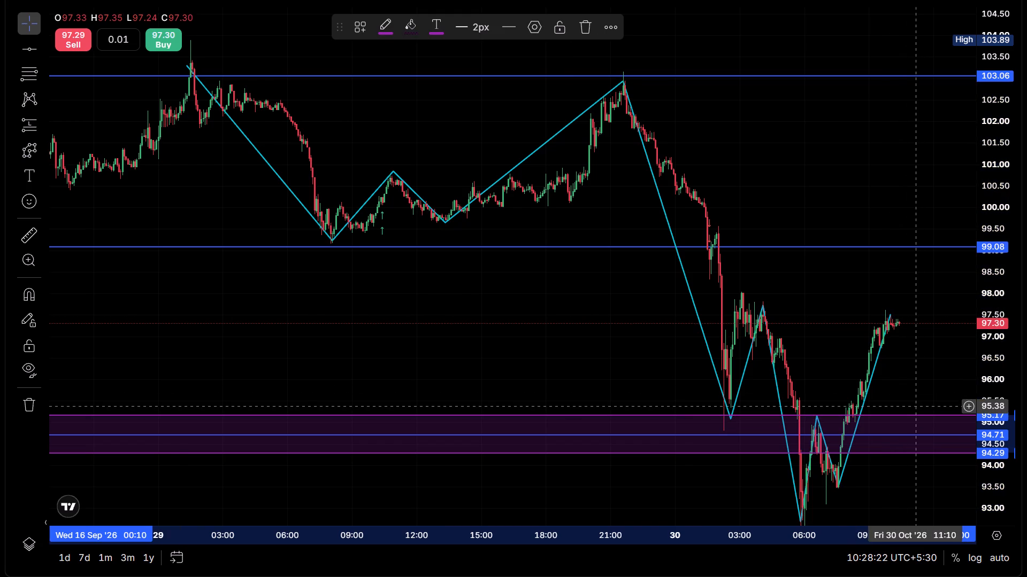
# Set the swing polyline's line thickness to 4px.
pyautogui.click(678, 258)
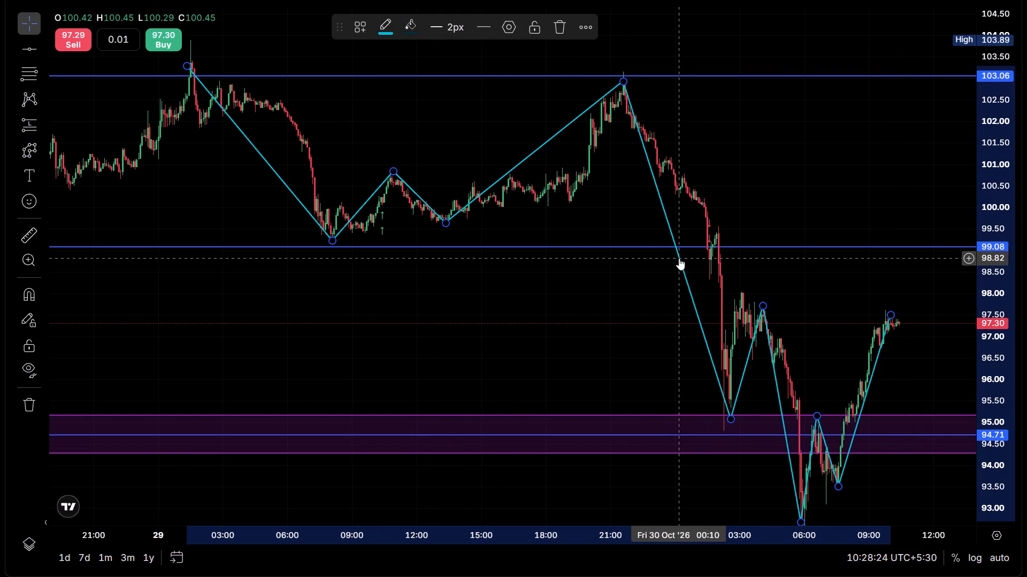
pyautogui.doubleClick(435, 26)
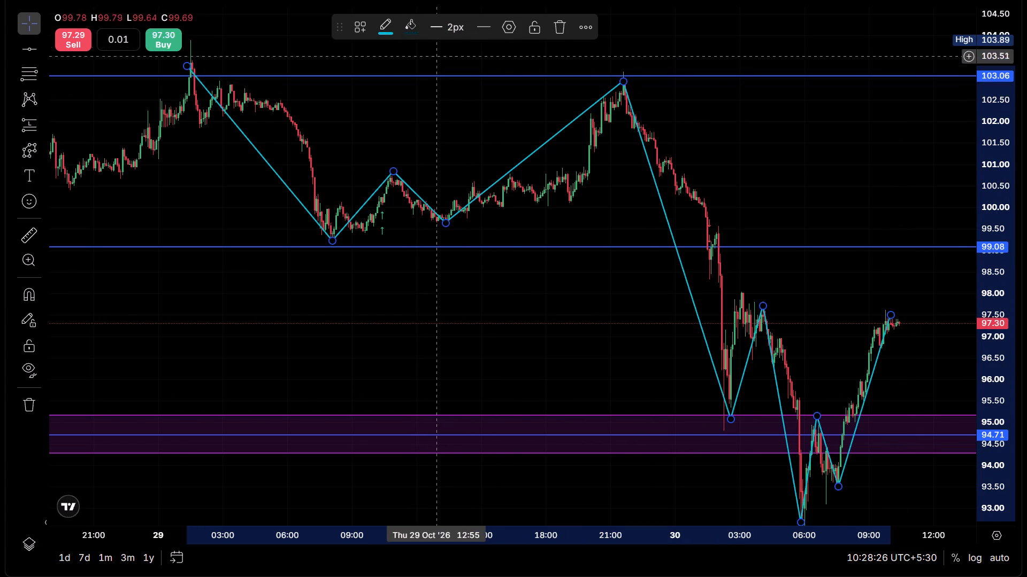
pyautogui.click(438, 31)
pyautogui.click(446, 116)
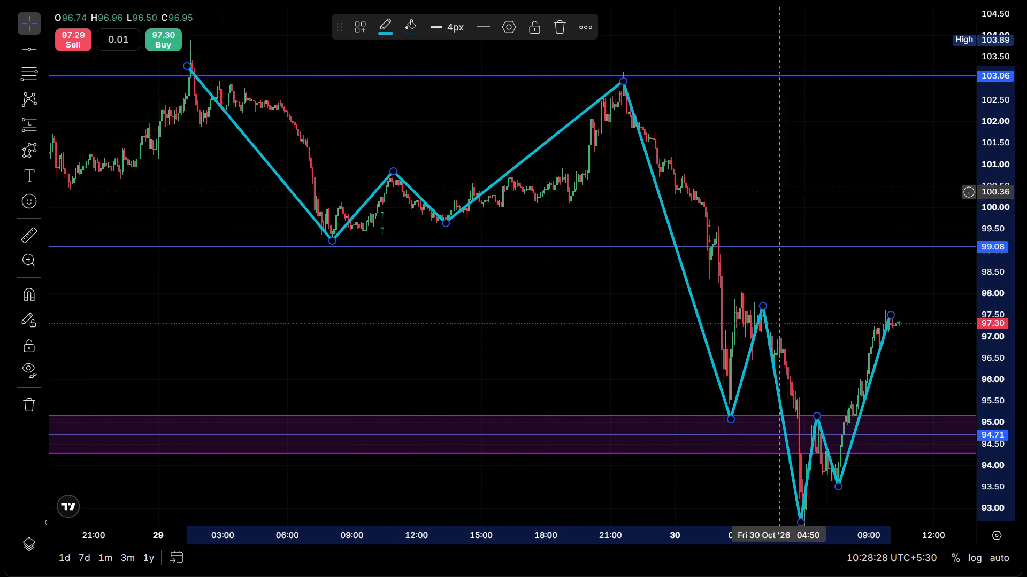
pyautogui.click(840, 154)
# Review the traced swings against the candles, focusing on the reaction at the purple zone and the latest rebound.
pyautogui.scroll(-4, 800, 305)
pyautogui.moveTo(903, 197); pyautogui.dragTo(636, 224)
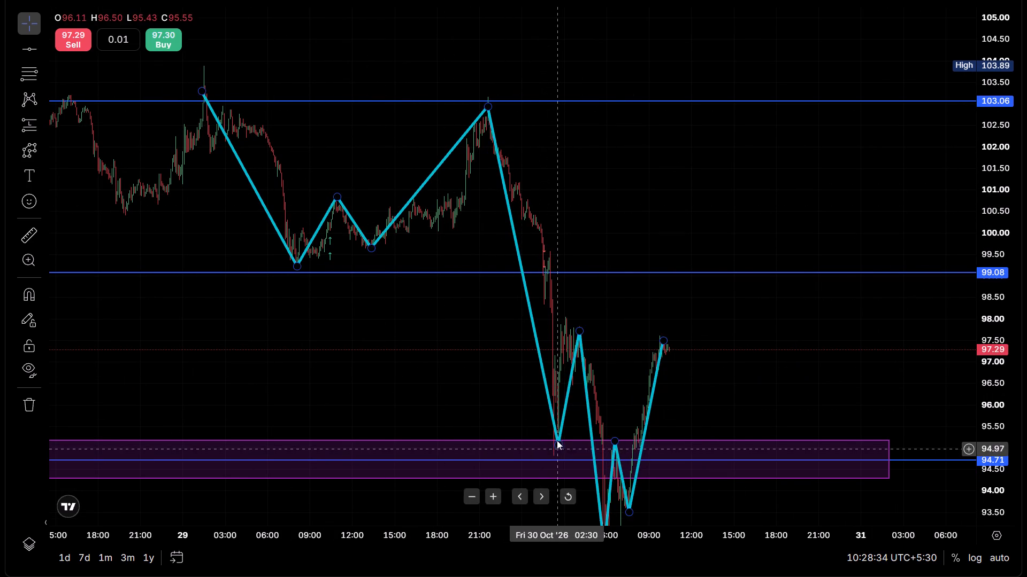
pyautogui.scroll(-2, 700, 492)
pyautogui.scroll(10, 700, 492)
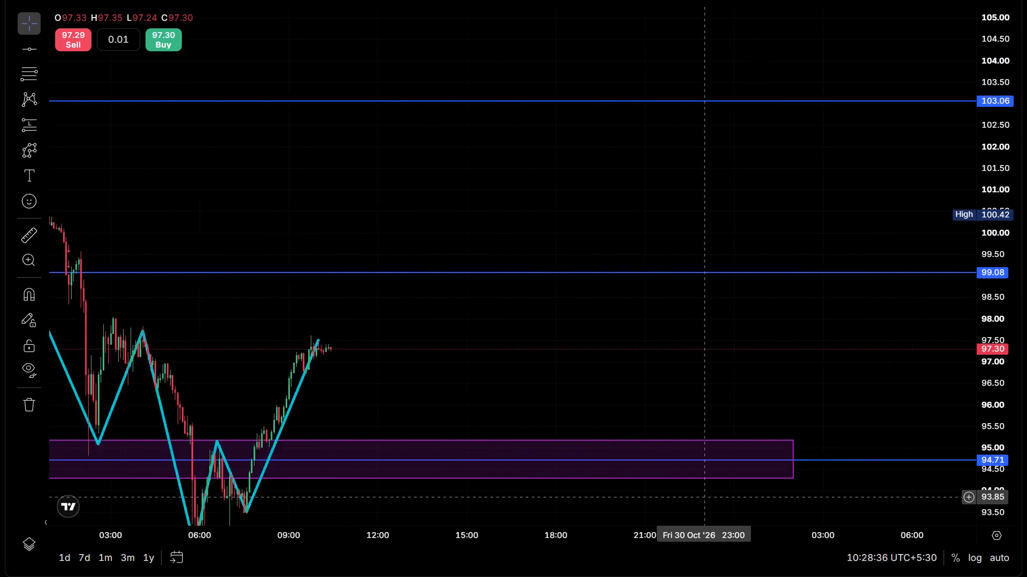
pyautogui.scroll(2, 705, 497)
pyautogui.moveTo(461, 372); pyautogui.dragTo(817, 330)
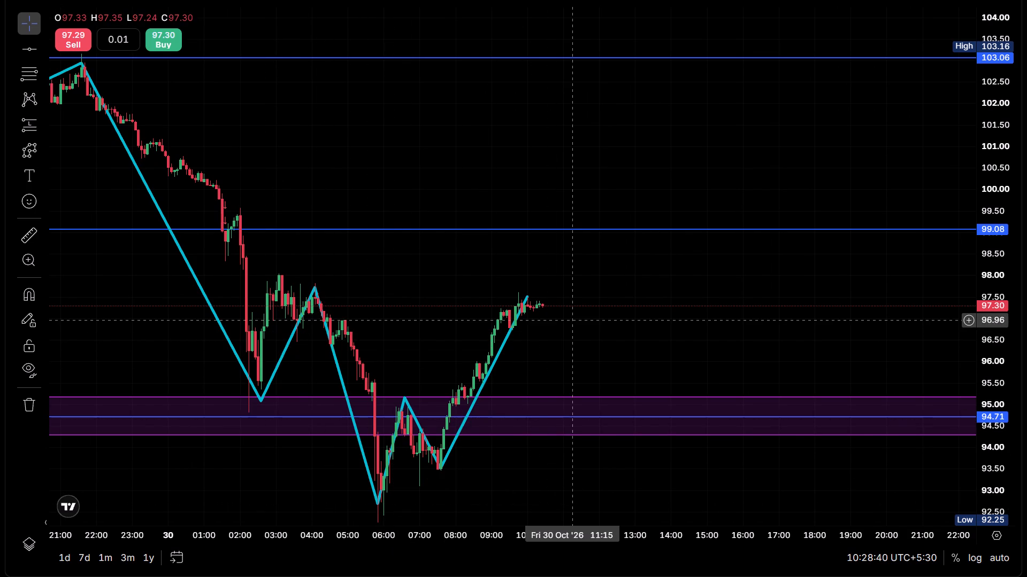
pyautogui.scroll(6, 574, 319)
pyautogui.moveTo(327, 272); pyautogui.dragTo(761, 338)
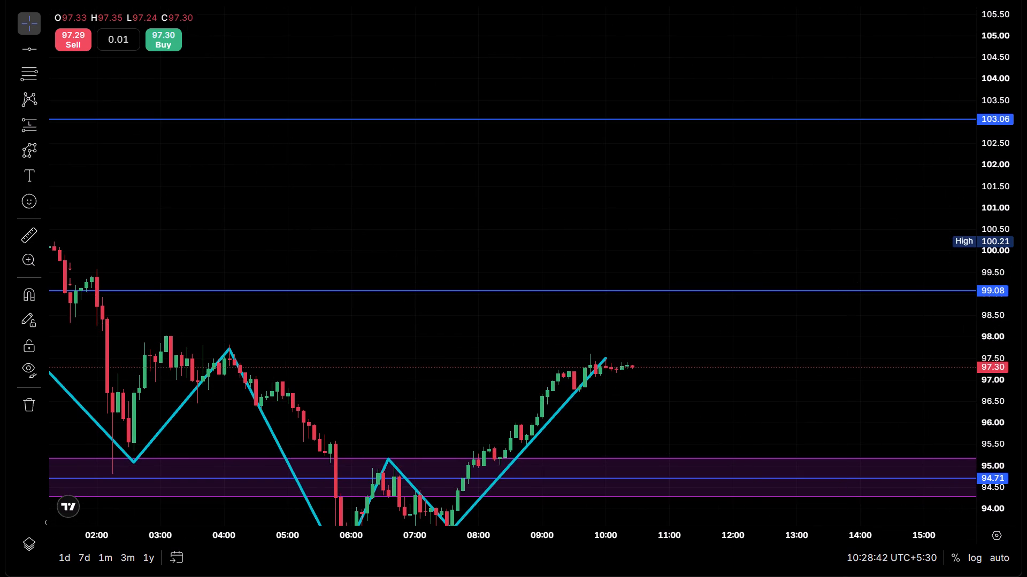
# Examine the traced structure at different scales, comparing the recent lows and rebound with the 99.08 and 103.06 lines.
pyautogui.moveTo(1006, 320); pyautogui.dragTo(987, 138)
pyautogui.scroll(-3, 706, 376)
pyautogui.moveTo(836, 410); pyautogui.dragTo(795, 167)
pyautogui.scroll(-4, 827, 165)
pyautogui.moveTo(1021, 157); pyautogui.dragTo(998, 292)
pyautogui.moveTo(990, 162); pyautogui.dragTo(974, 338)
pyautogui.scroll(7, 777, 269)
pyautogui.moveTo(677, 213); pyautogui.dragTo(743, 224)
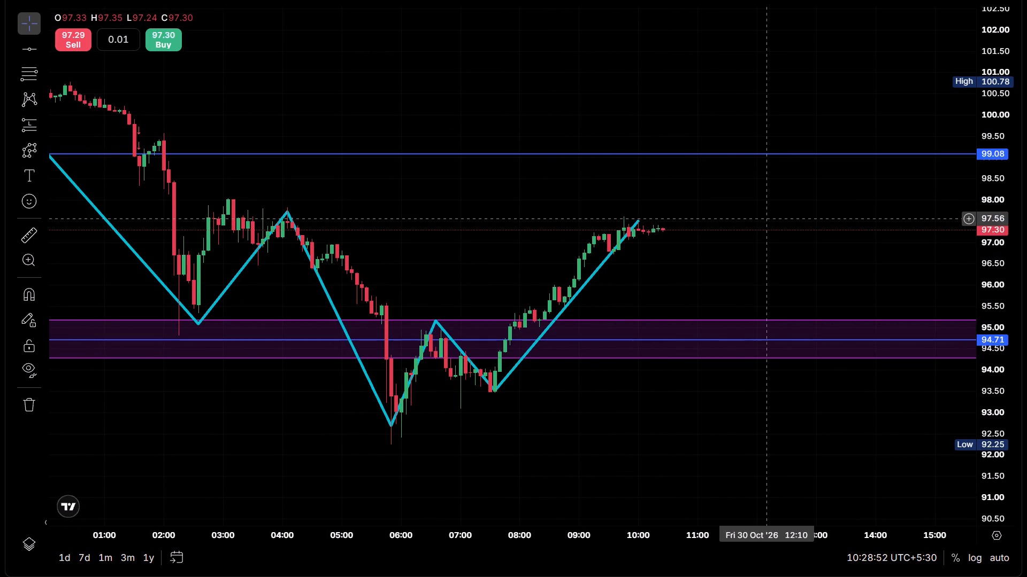
pyautogui.scroll(7, 757, 236)
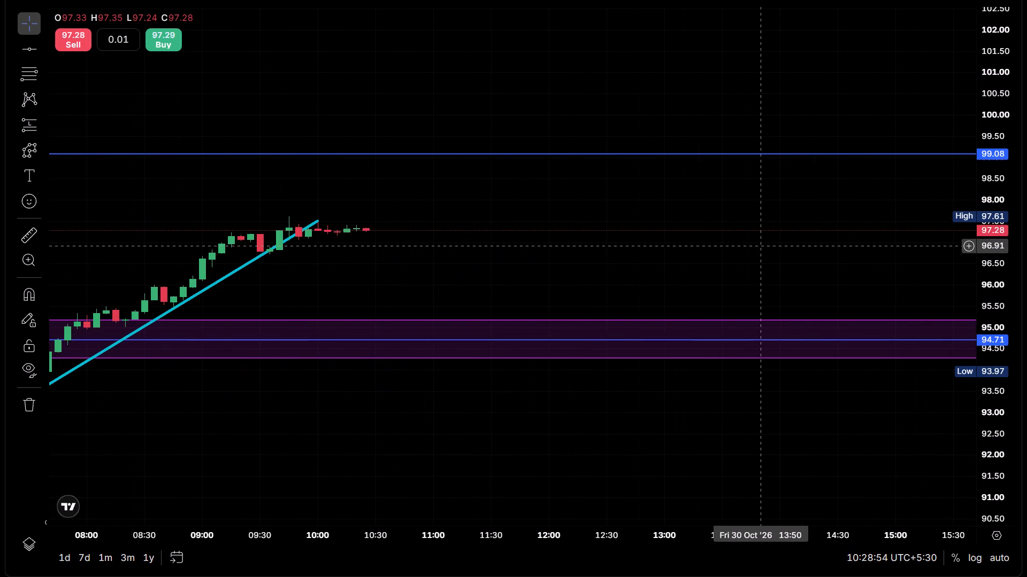
pyautogui.scroll(-9, 765, 246)
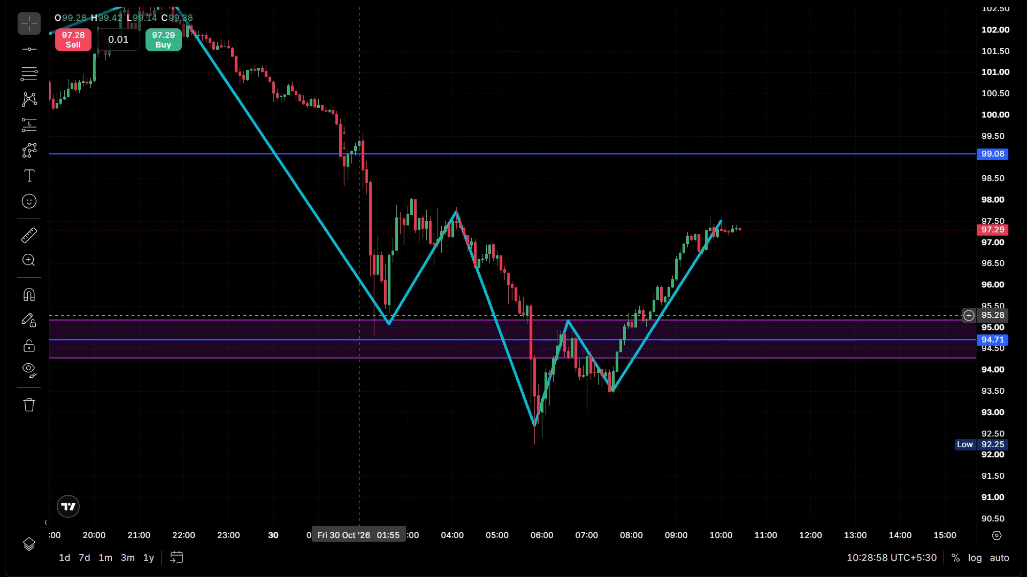
pyautogui.scroll(-4, 291, 293)
pyautogui.moveTo(667, 96); pyautogui.dragTo(625, 253)
pyautogui.scroll(-4, 623, 251)
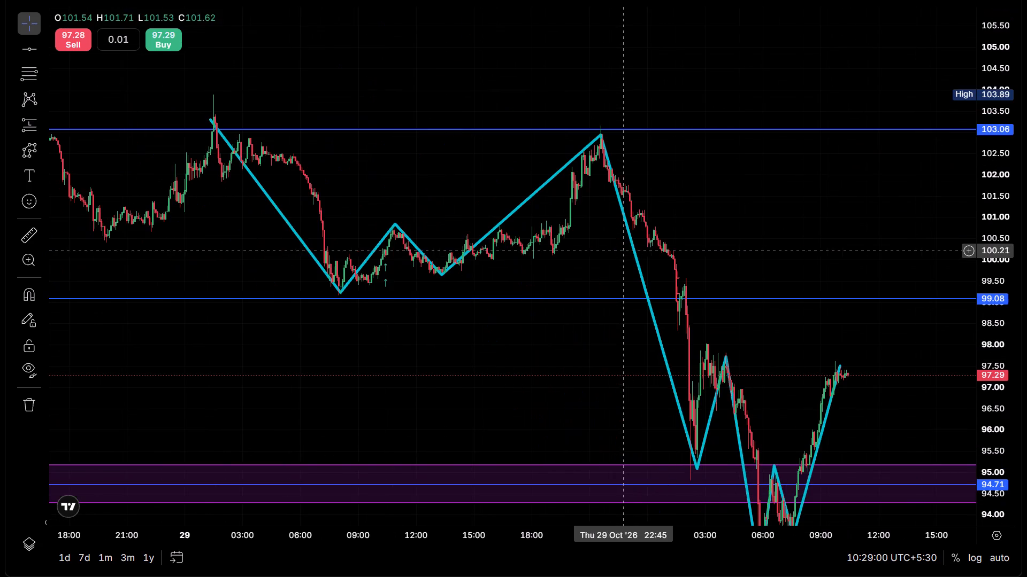
pyautogui.moveTo(776, 219); pyautogui.dragTo(631, 247)
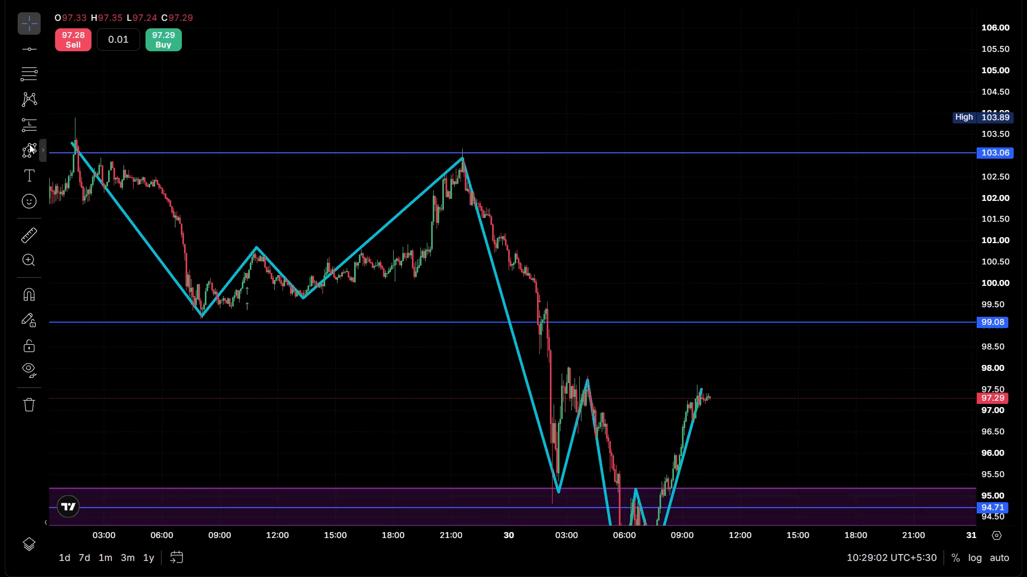
# Draw a rectangle zone around the 103.06 line, from about 103.18 to 102.88, spanning 29 October 01:40 to 30 October 19:00.
pyautogui.click(33, 160)
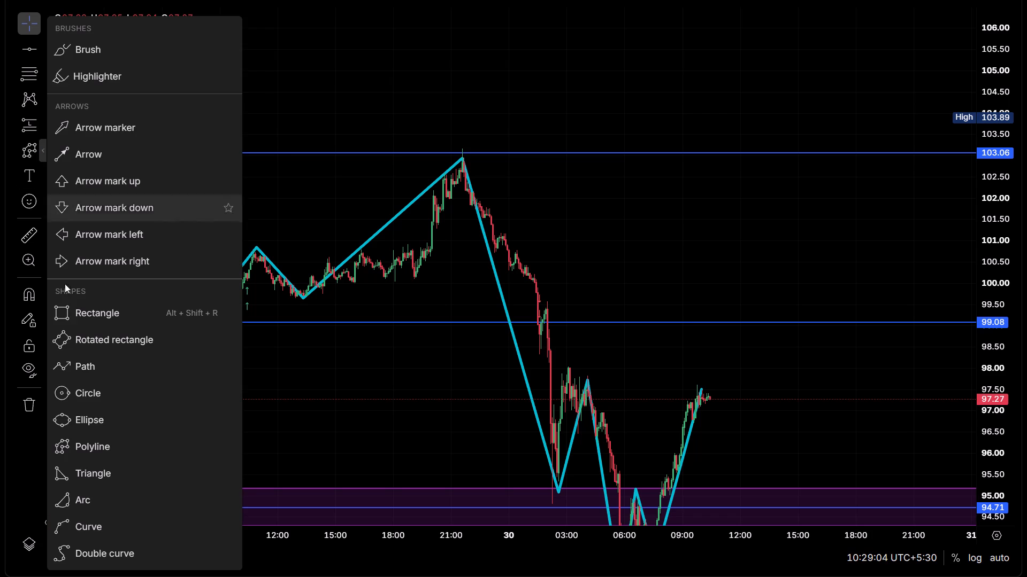
pyautogui.click(81, 301)
pyautogui.moveTo(78, 148); pyautogui.dragTo(421, 161)
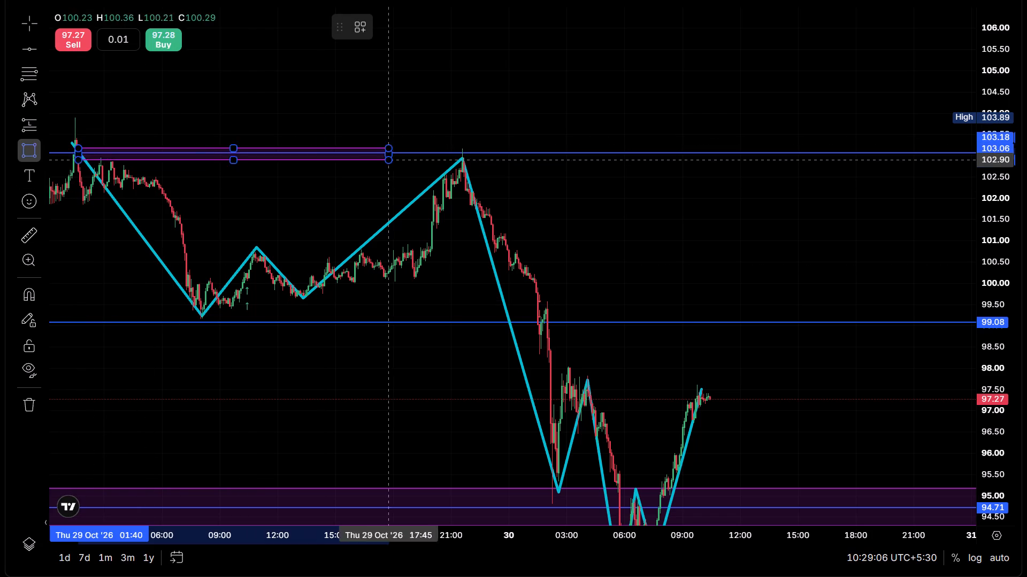
pyautogui.moveTo(421, 161); pyautogui.dragTo(875, 160)
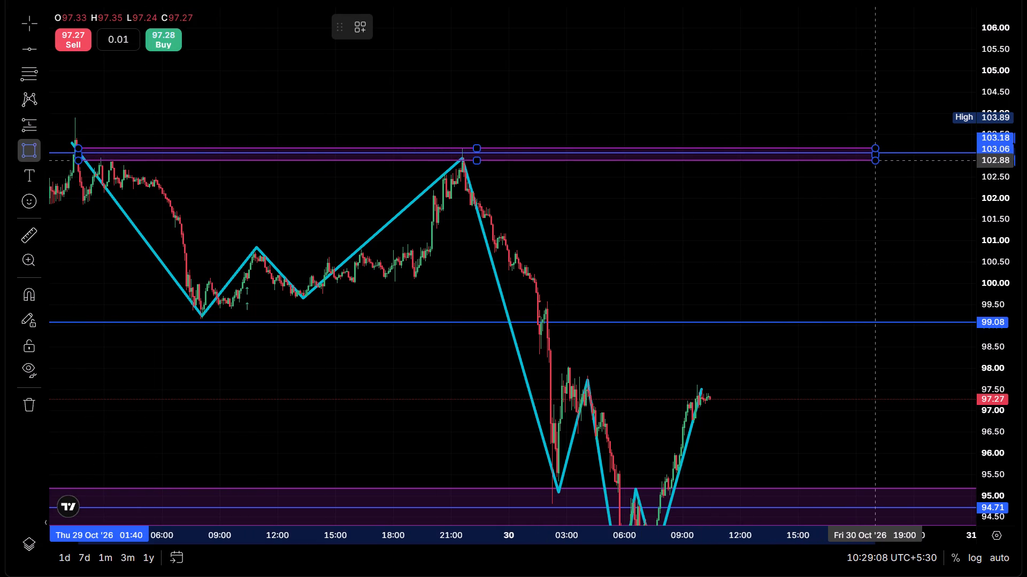
pyautogui.click(875, 160)
# Set the border colour of the new zone around 103.06 to white.
pyautogui.click(393, 32)
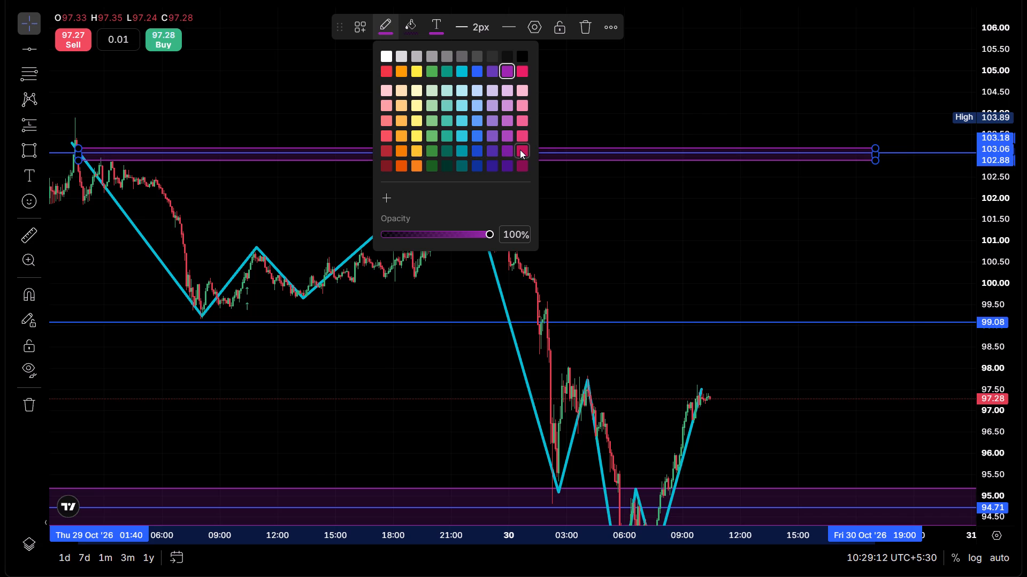
pyautogui.click(390, 54)
pyautogui.click(638, 218)
# Draw a rectangle zone around the 99.08 line, from about 99.19 to 98.96, spanning 27 October 04:20 to 30 October 13:30.
pyautogui.scroll(-3, 710, 317)
pyautogui.moveTo(852, 390); pyautogui.dragTo(854, 388)
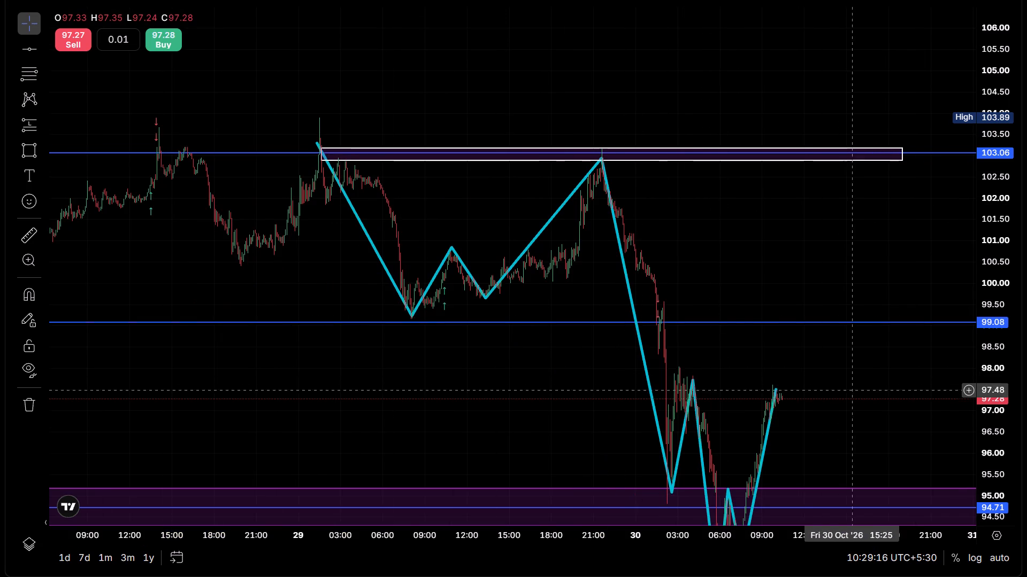
pyautogui.moveTo(854, 388); pyautogui.dragTo(823, 308)
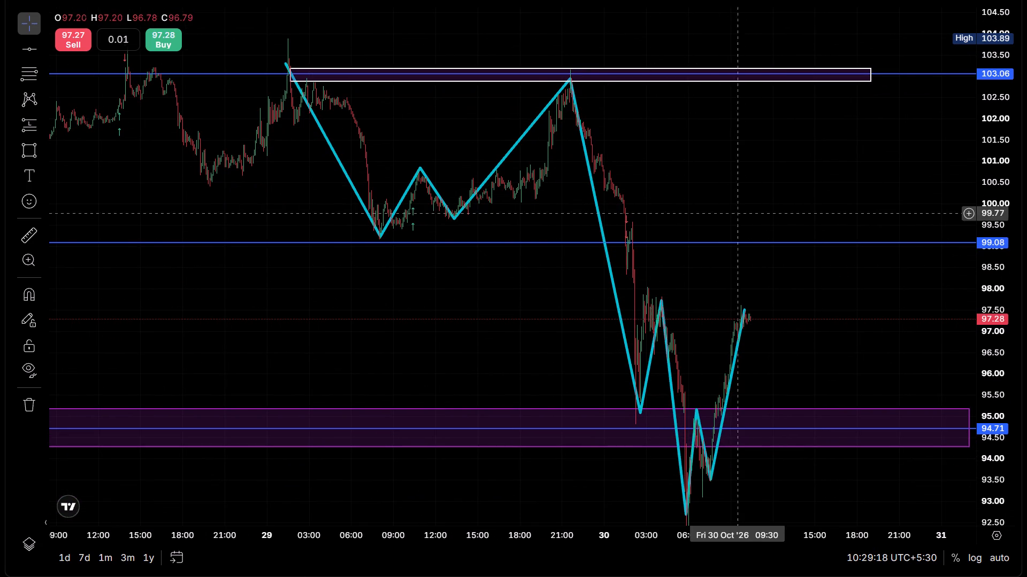
pyautogui.scroll(-4, 217, 215)
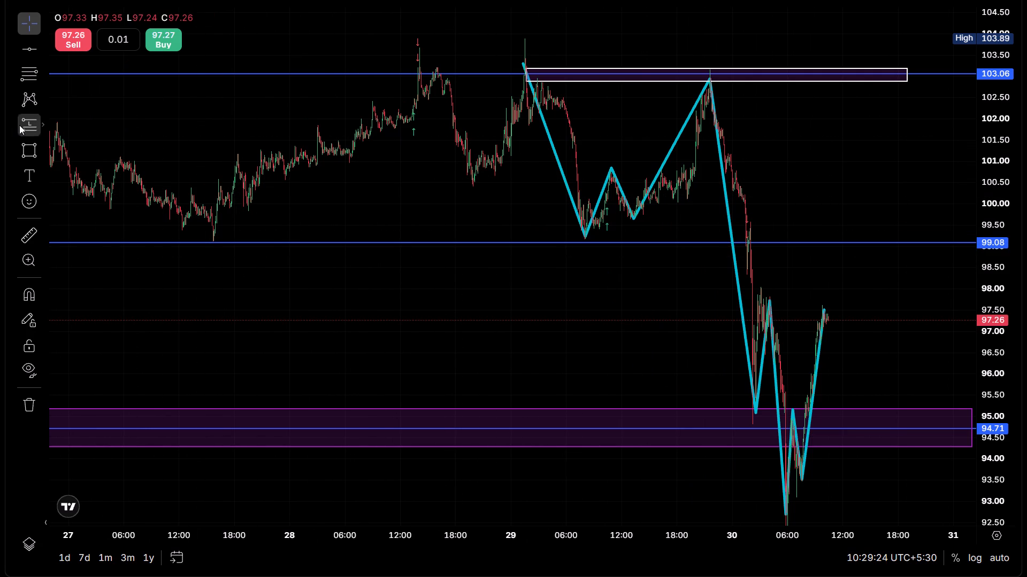
pyautogui.click(22, 154)
pyautogui.moveTo(109, 238); pyautogui.dragTo(569, 263)
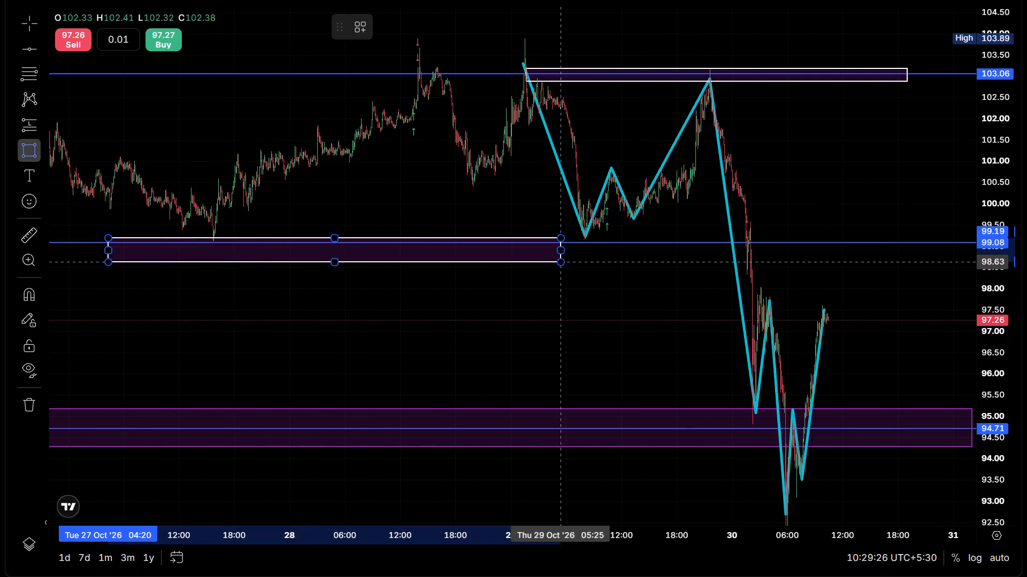
pyautogui.moveTo(569, 263); pyautogui.dragTo(857, 248)
pyautogui.click(857, 248)
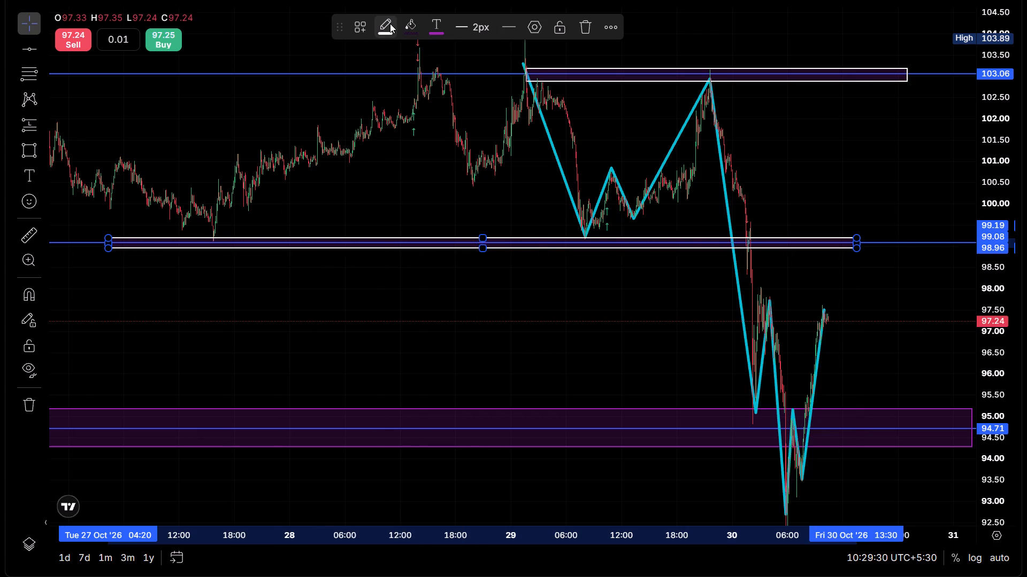
# Set the border colour of the new zone around 99.08 to bright yellow.
pyautogui.click(390, 24)
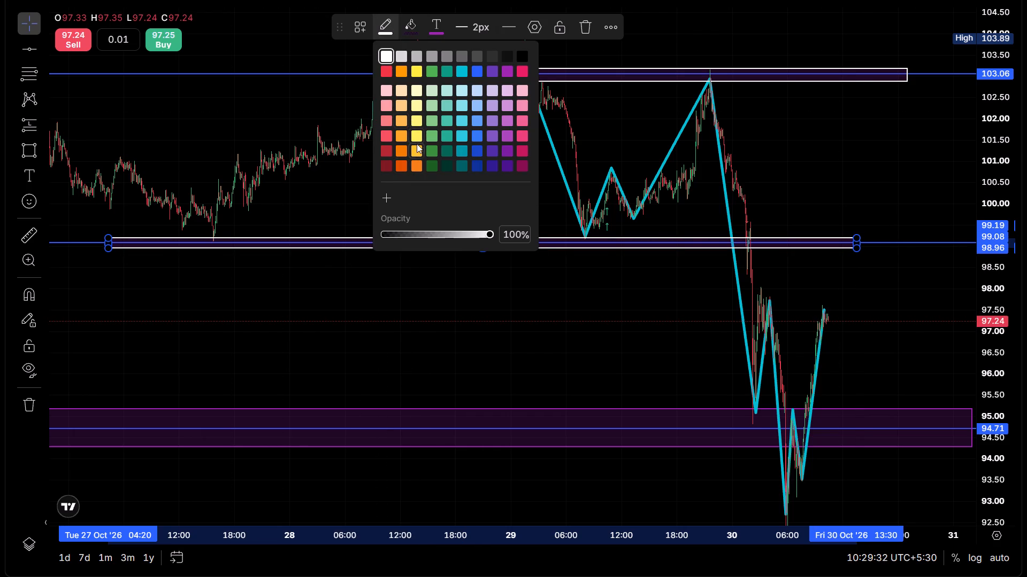
pyautogui.click(417, 146)
pyautogui.click(502, 316)
pyautogui.click(571, 238)
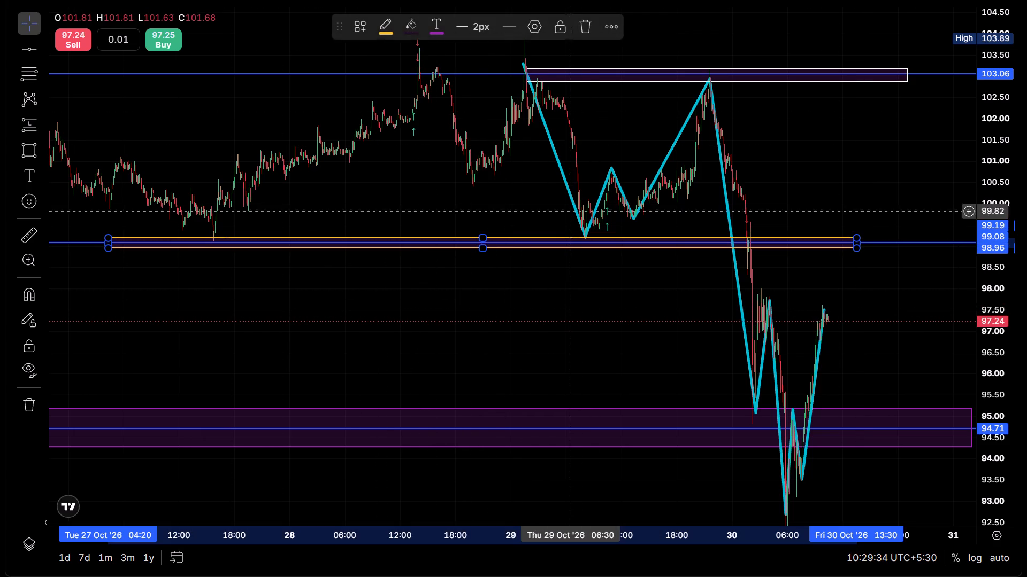
pyautogui.click(381, 28)
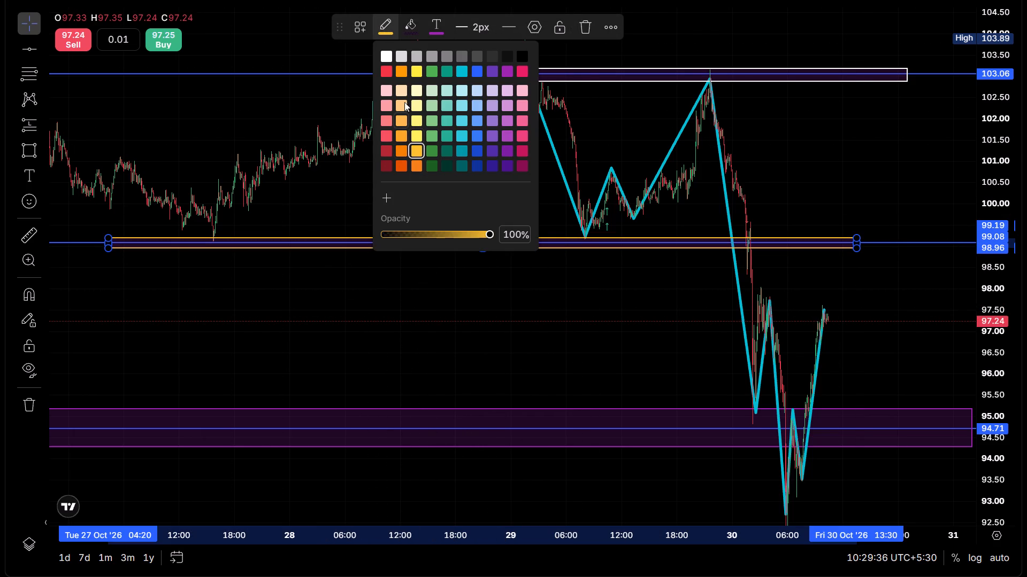
pyautogui.click(416, 63)
pyautogui.click(466, 295)
# Review how price from 28 to 30 October interacts with the white 103.06, yellow 99.08 and purple 94.71 zones.
pyautogui.moveTo(585, 306); pyautogui.dragTo(459, 340)
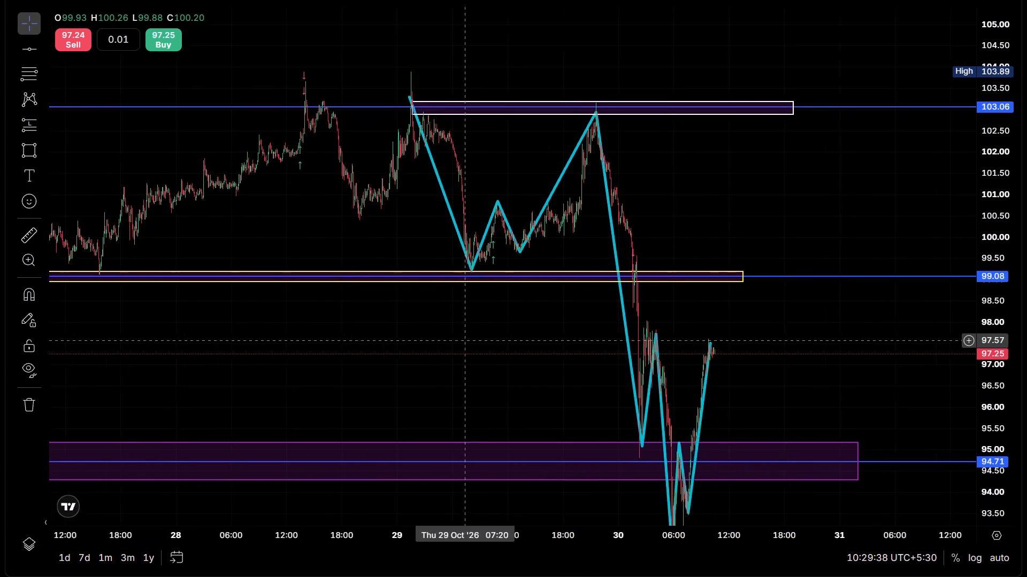
pyautogui.moveTo(459, 340); pyautogui.dragTo(451, 339)
pyautogui.scroll(8, 768, 338)
pyautogui.moveTo(516, 403); pyautogui.dragTo(1026, 362)
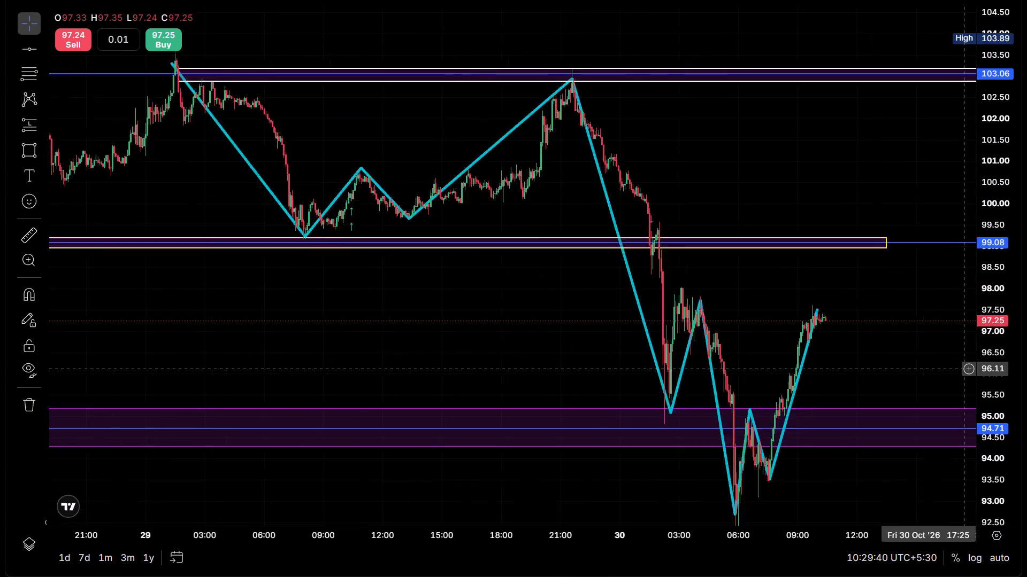
pyautogui.moveTo(1026, 362); pyautogui.dragTo(1026, 357)
pyautogui.moveTo(344, 346); pyautogui.dragTo(544, 409)
pyautogui.moveTo(263, 377); pyautogui.dragTo(628, 373)
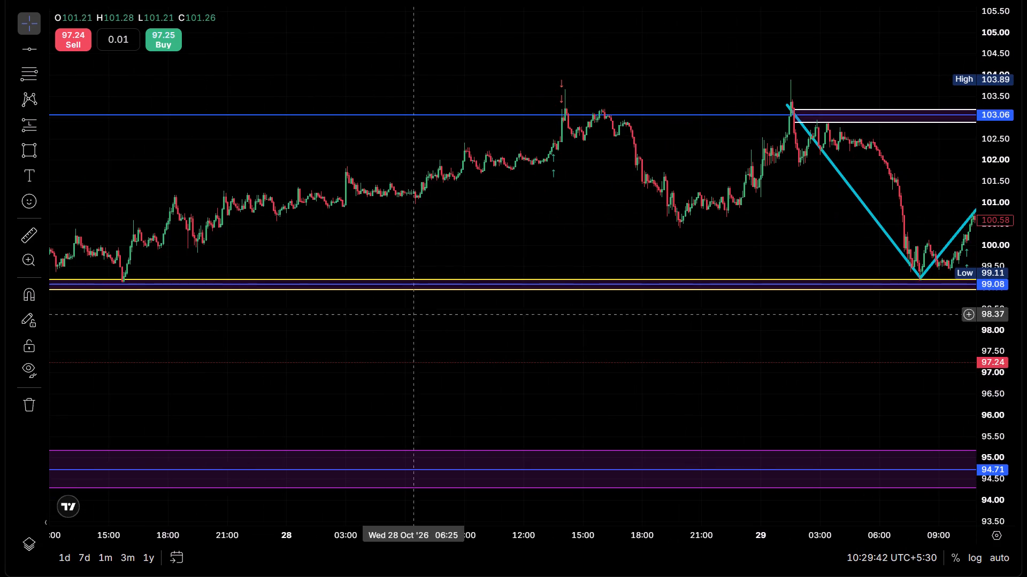
pyautogui.moveTo(590, 412); pyautogui.dragTo(136, 391)
pyautogui.moveTo(769, 338); pyautogui.dragTo(501, 339)
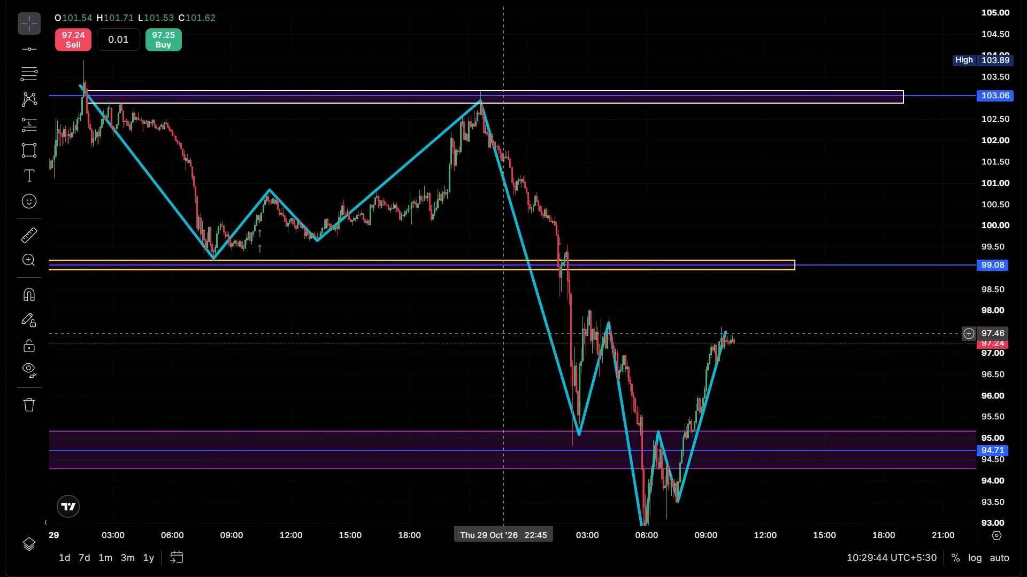
pyautogui.scroll(9, 493, 336)
pyautogui.moveTo(252, 307); pyautogui.dragTo(651, 314)
pyautogui.click(460, 288)
pyautogui.scroll(4, 504, 314)
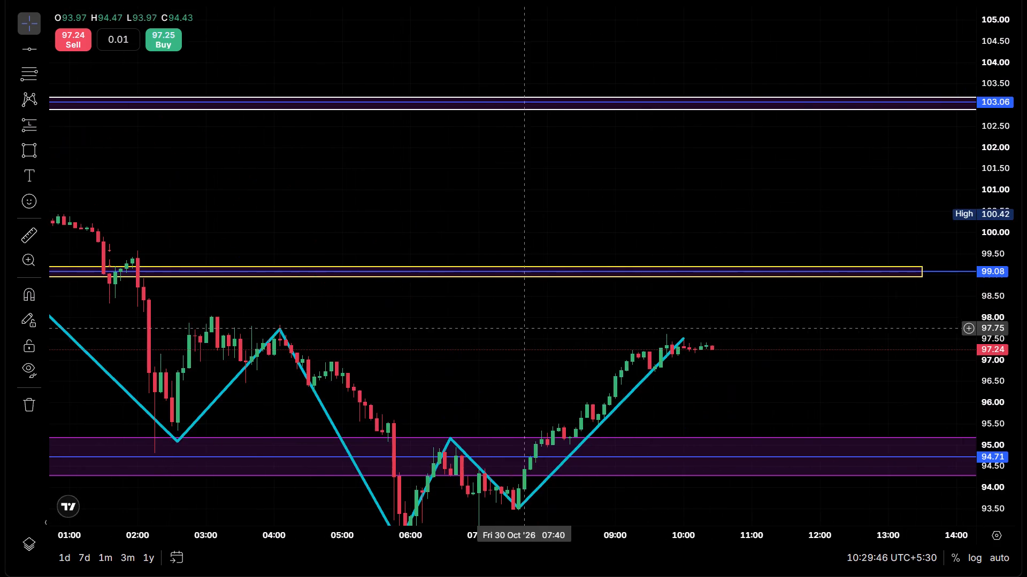
pyautogui.moveTo(412, 323); pyautogui.dragTo(700, 351)
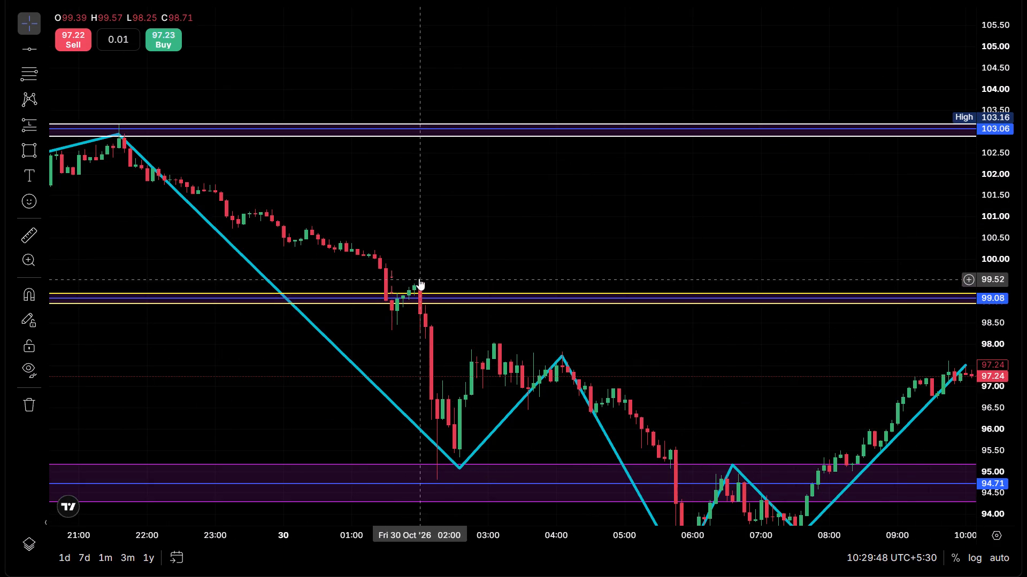
pyautogui.scroll(-3, 385, 419)
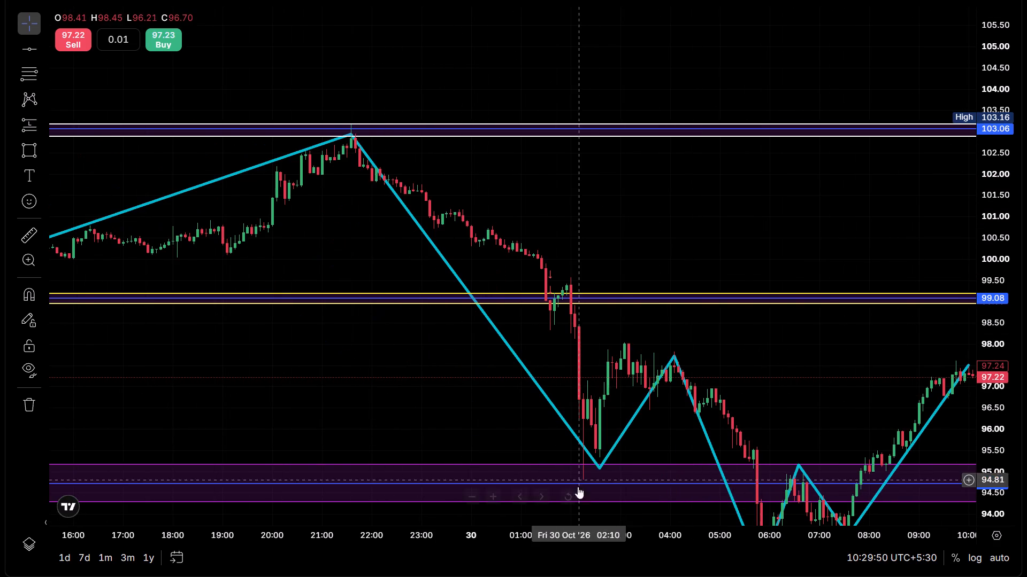
# Draw a narrow rectangle zone just above the purple zone, from about 95.8 to 95.5, starting at 30 October 01:50.
pyautogui.moveTo(530, 430); pyautogui.dragTo(368, 392)
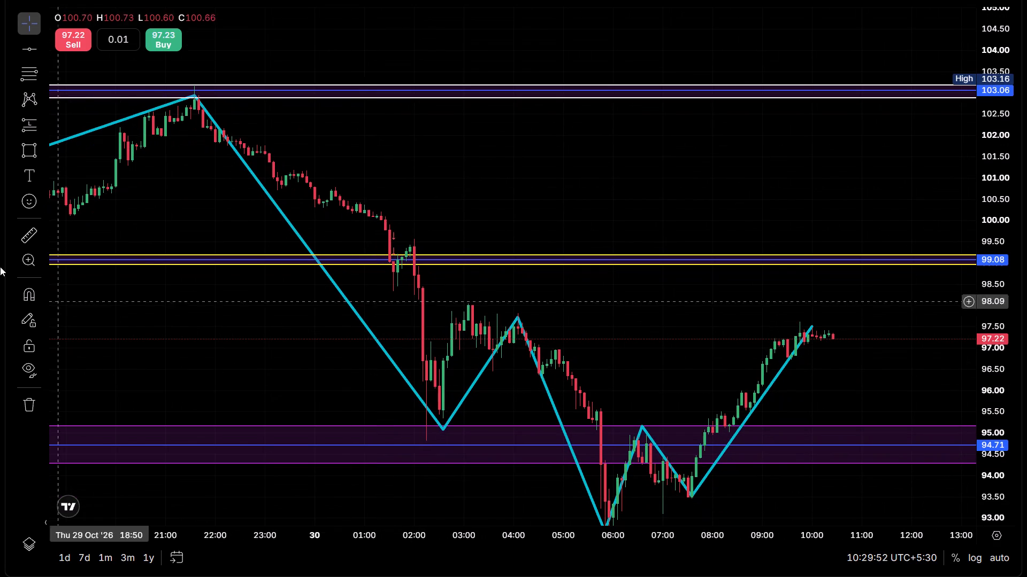
pyautogui.click(30, 147)
pyautogui.moveTo(408, 400); pyautogui.dragTo(408, 401)
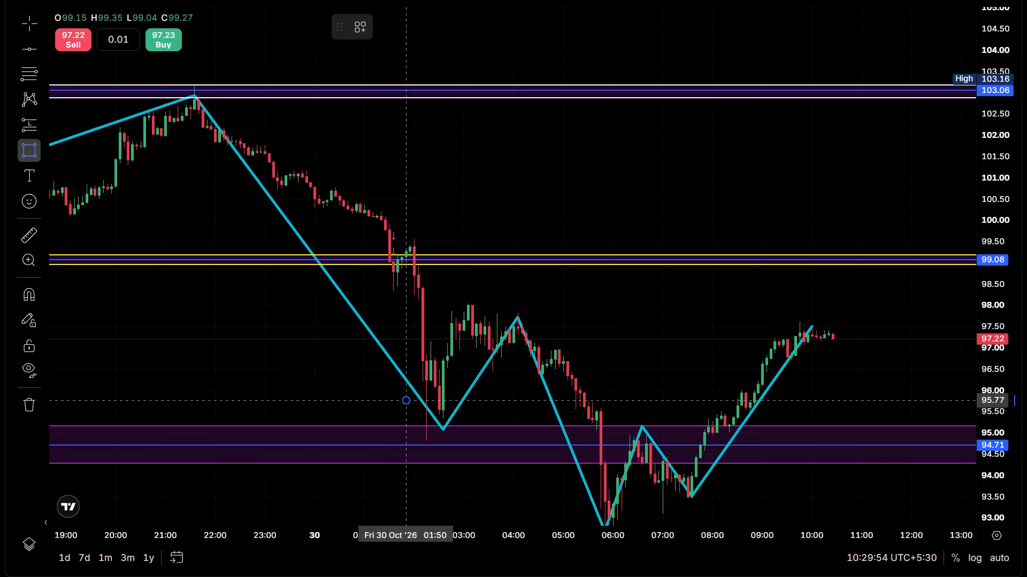
pyautogui.moveTo(408, 401); pyautogui.dragTo(739, 416)
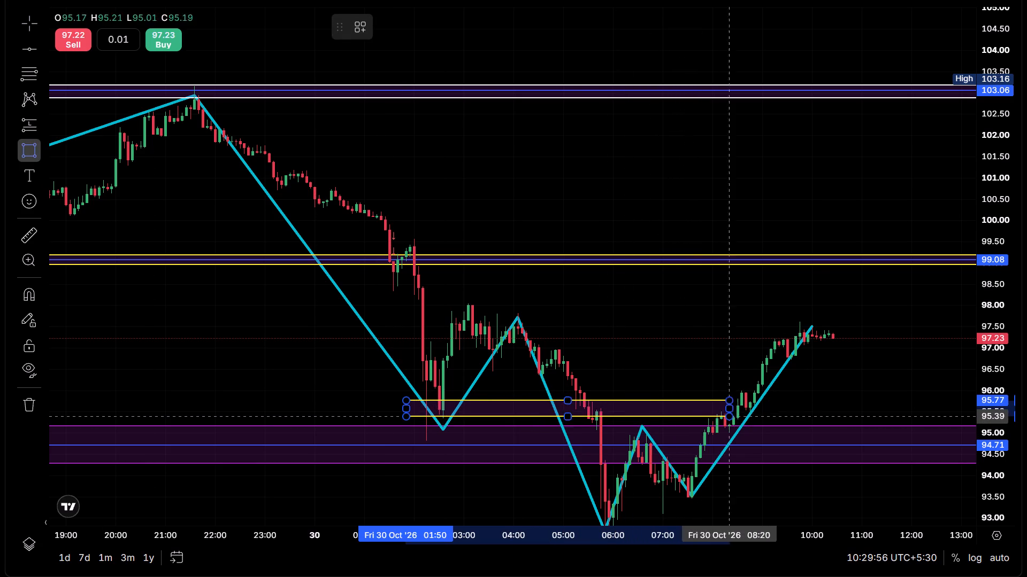
pyautogui.moveTo(739, 416); pyautogui.dragTo(846, 416)
pyautogui.click(860, 413)
pyautogui.click(878, 344)
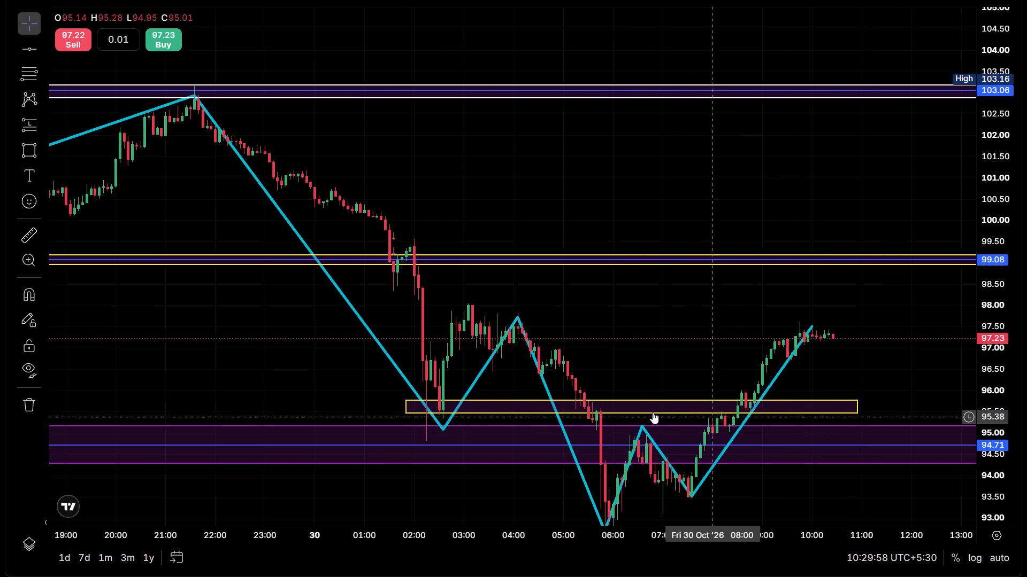
# Move the small yellow zone earlier and slightly lower, to about 95.6 to 95.3 and ending near 09:00 on 30 October.
pyautogui.moveTo(629, 414); pyautogui.dragTo(581, 415)
pyautogui.moveTo(601, 418); pyautogui.dragTo(547, 414)
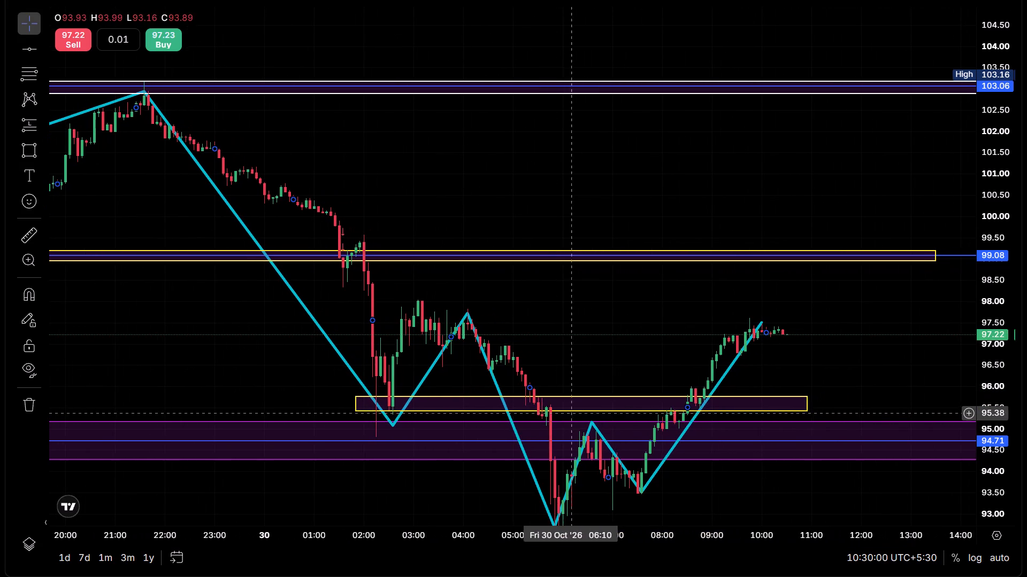
pyautogui.moveTo(568, 412); pyautogui.dragTo(473, 418)
pyautogui.click(473, 418)
pyautogui.click(815, 406)
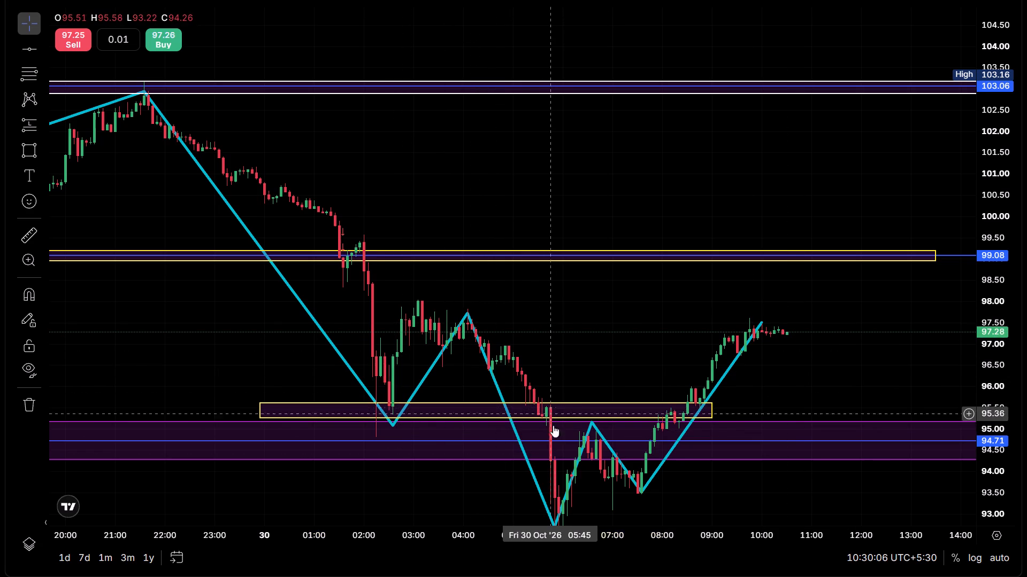
# Examine the 30 October low and rebound against the small yellow zone, the purple zone and the 99.08 and 103.06 levels.
pyautogui.scroll(-2, 626, 459)
pyautogui.moveTo(775, 490); pyautogui.dragTo(773, 392)
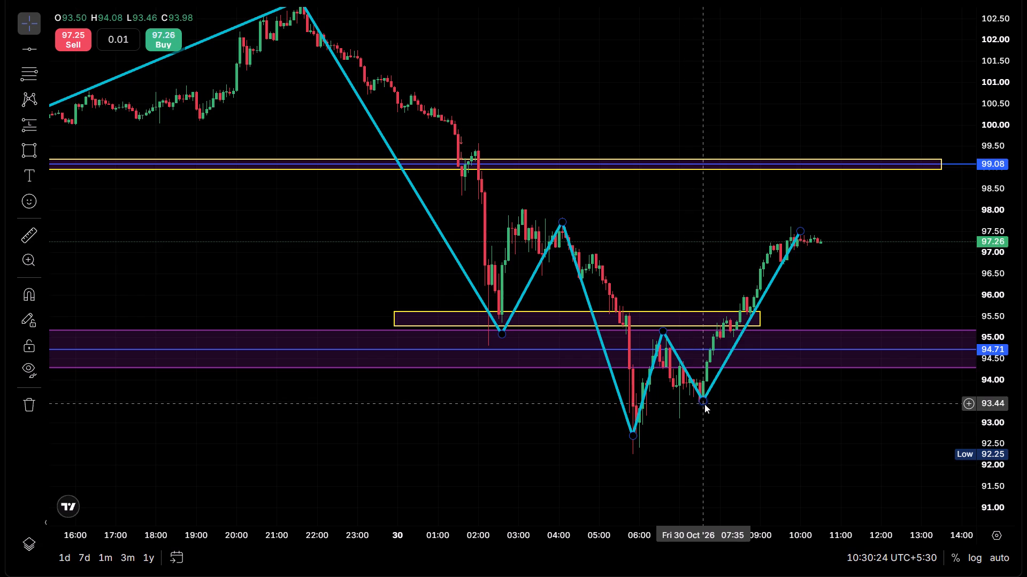
pyautogui.moveTo(1005, 90); pyautogui.dragTo(1002, 316)
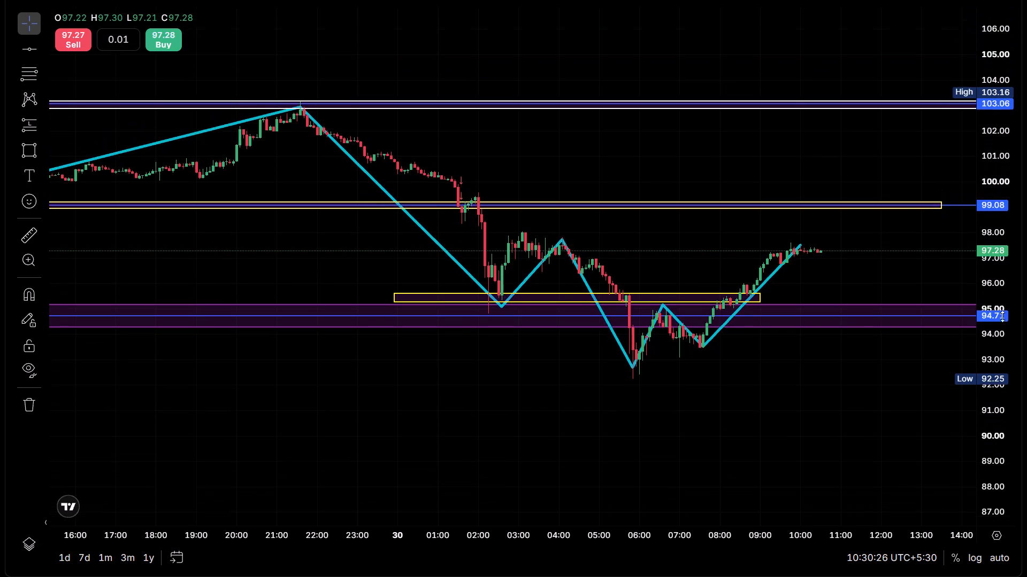
pyautogui.moveTo(1002, 316); pyautogui.dragTo(984, 213)
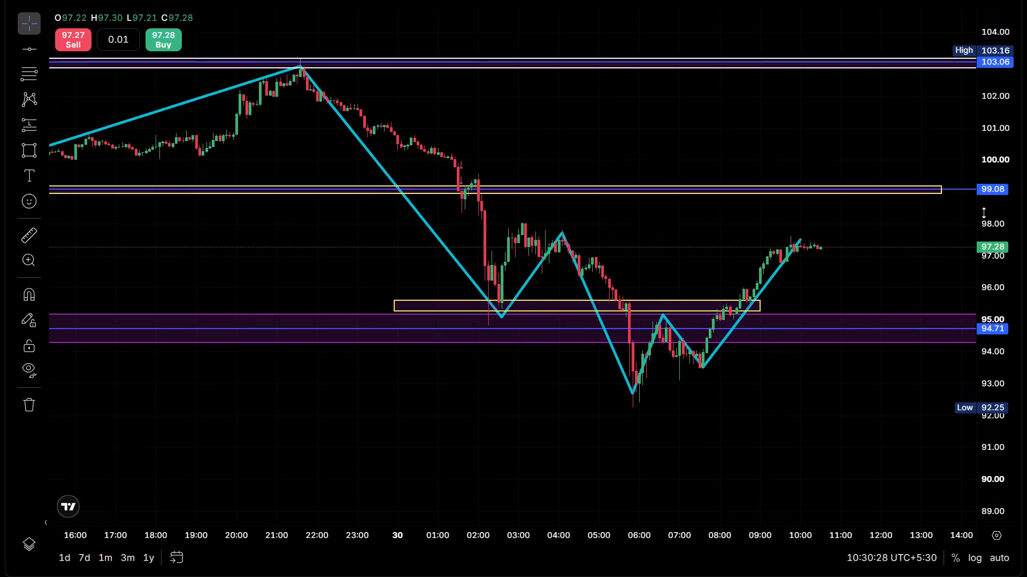
pyautogui.moveTo(984, 213); pyautogui.dragTo(982, 150)
pyautogui.scroll(-3, 845, 335)
pyautogui.moveTo(845, 407); pyautogui.dragTo(763, 439)
pyautogui.moveTo(790, 433); pyautogui.dragTo(558, 452)
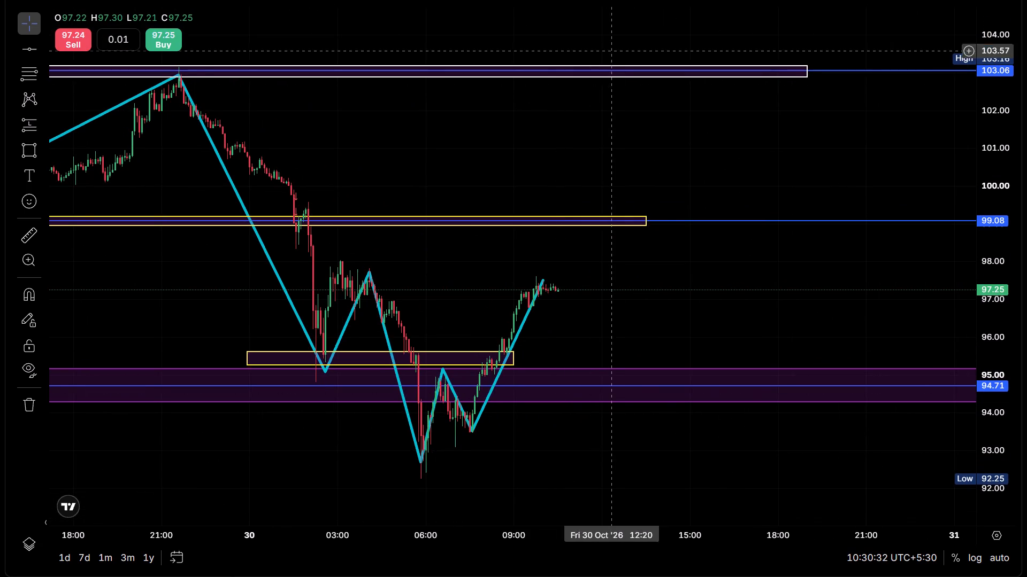
pyautogui.scroll(4, 531, 306)
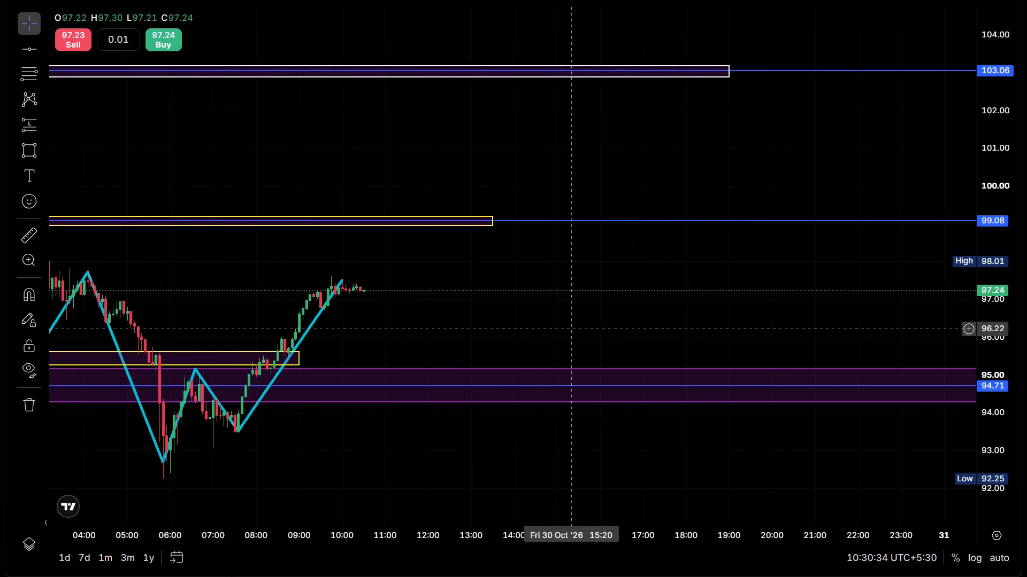
pyautogui.moveTo(442, 334); pyautogui.dragTo(627, 344)
pyautogui.scroll(3, 627, 345)
pyautogui.moveTo(577, 353); pyautogui.dragTo(678, 361)
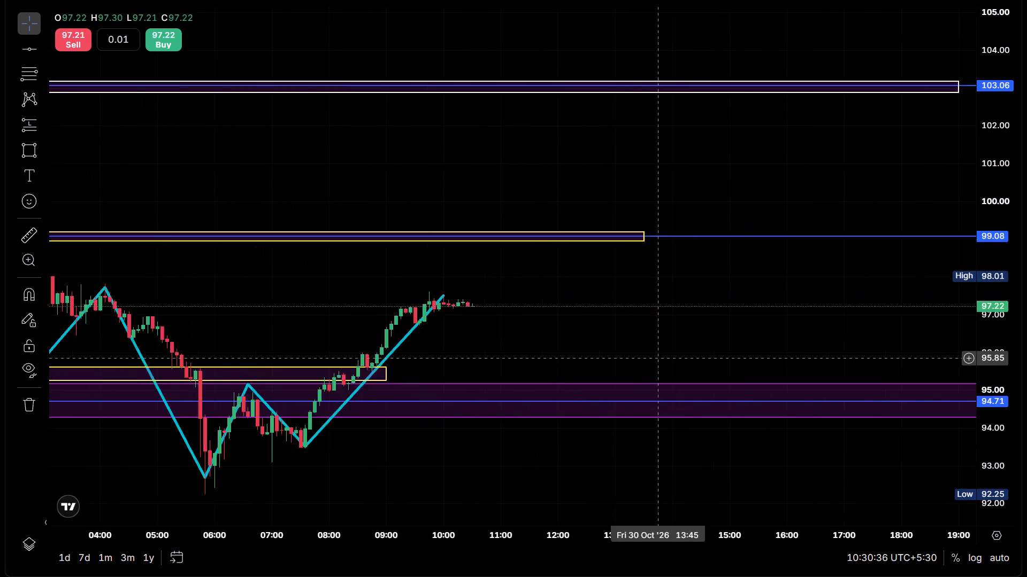
pyautogui.moveTo(678, 361); pyautogui.dragTo(747, 366)
pyautogui.moveTo(994, 285); pyautogui.dragTo(993, 151)
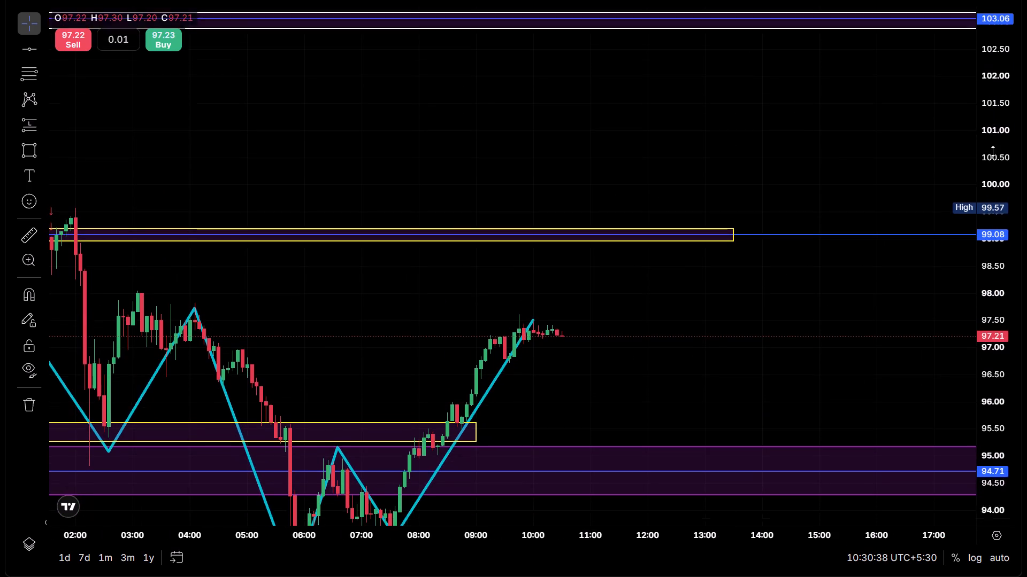
pyautogui.moveTo(993, 151); pyautogui.dragTo(994, 230)
# Examine earlier price history back to 22 October against the 103.06 and 99.08 levels.
pyautogui.scroll(-9, 831, 360)
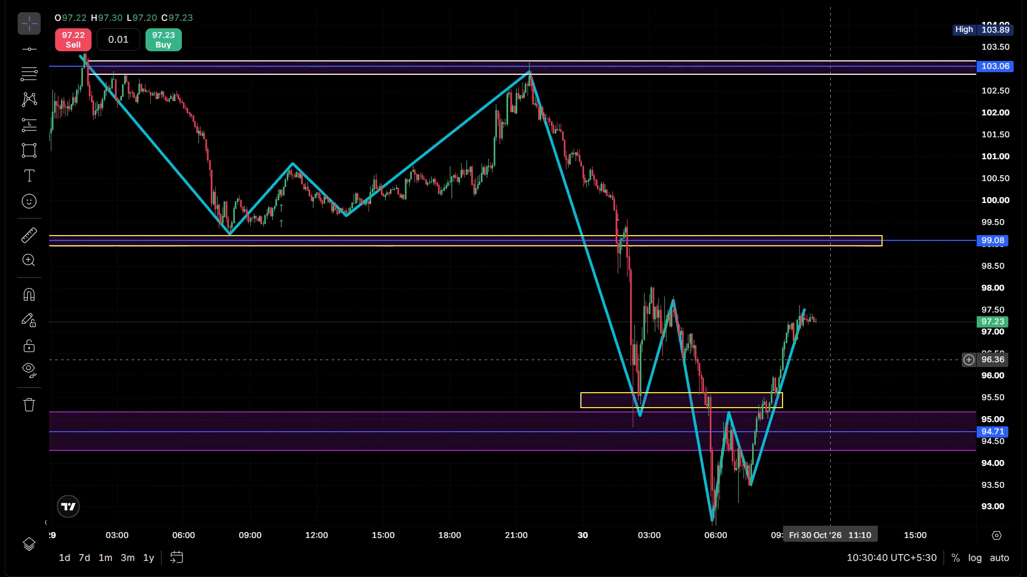
pyautogui.scroll(-20, 829, 360)
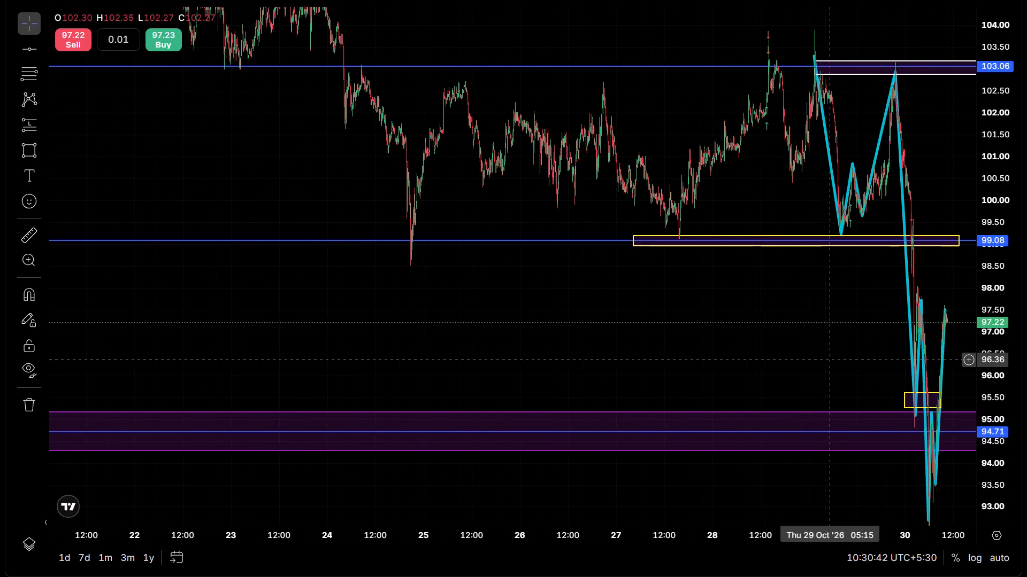
pyautogui.moveTo(264, 214); pyautogui.dragTo(202, 406)
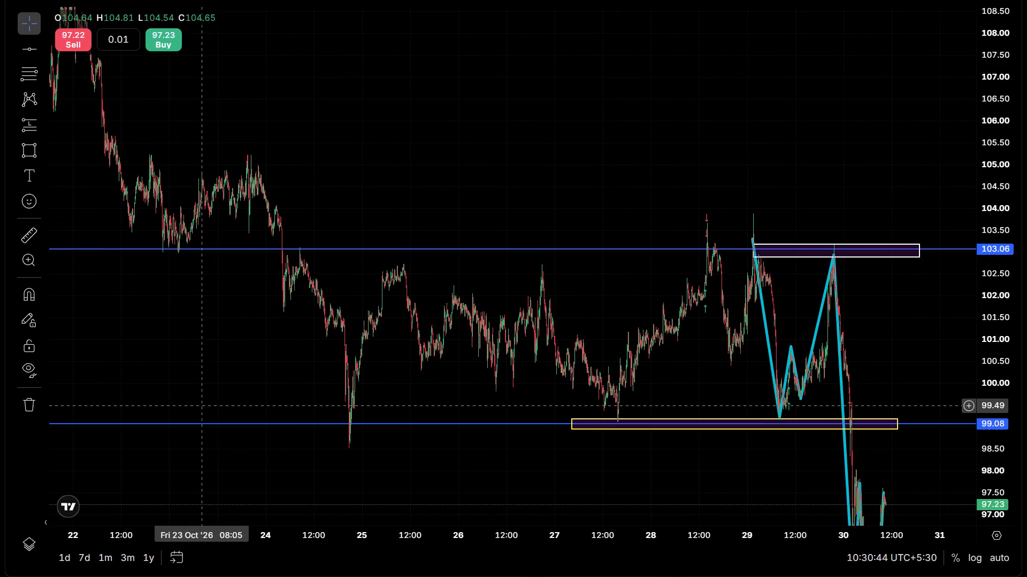
# Examine the 30 October drop and rebound against the 103.06 and 99.08 levels, the small yellow zone and the purple zone.
pyautogui.moveTo(202, 406); pyautogui.dragTo(278, 373)
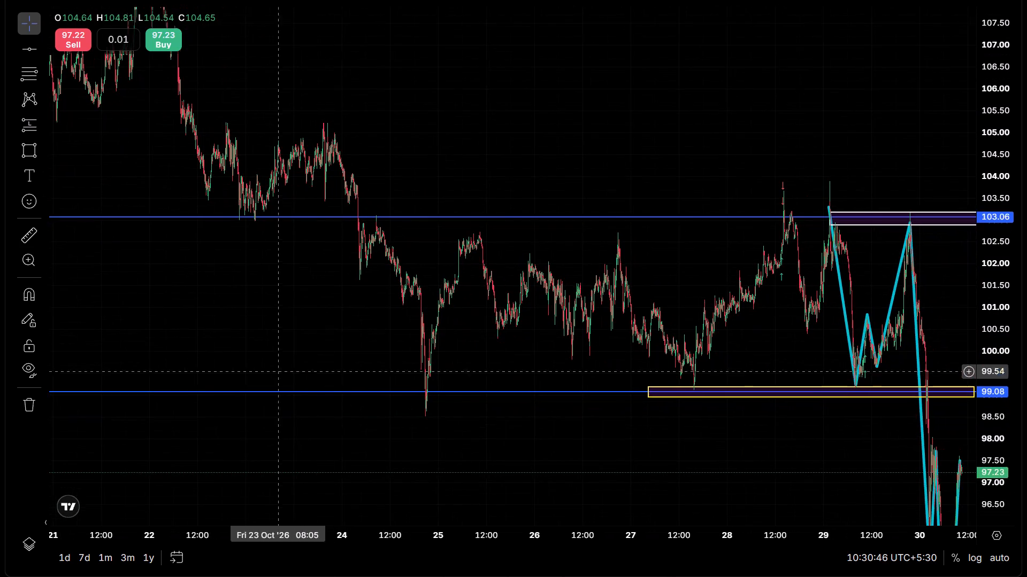
pyautogui.moveTo(724, 470); pyautogui.dragTo(352, 427)
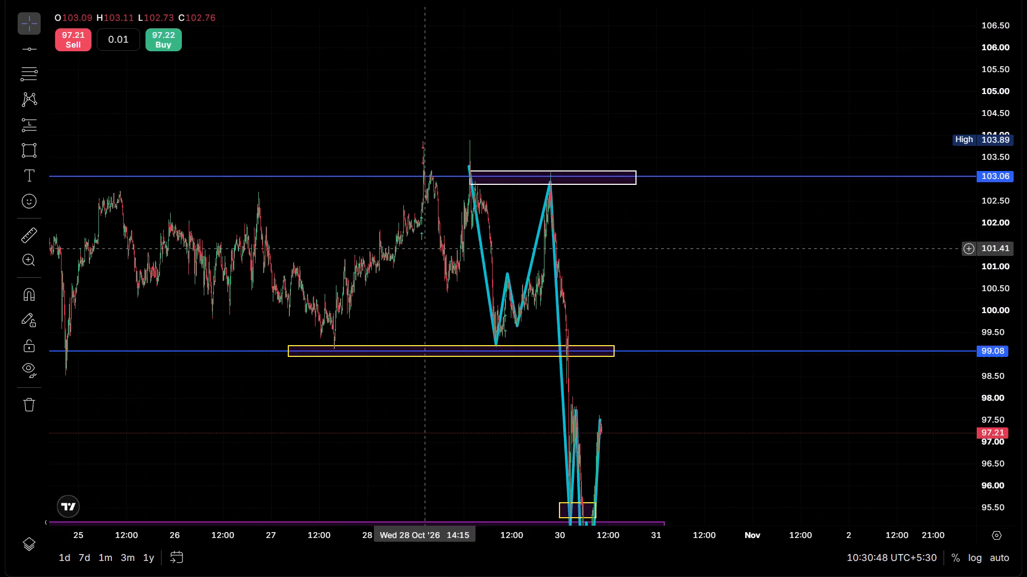
pyautogui.moveTo(524, 434); pyautogui.dragTo(401, 356)
pyautogui.moveTo(584, 406); pyautogui.dragTo(747, 324)
pyautogui.scroll(12, 706, 335)
pyautogui.moveTo(315, 342); pyautogui.dragTo(991, 324)
pyautogui.moveTo(997, 235); pyautogui.dragTo(997, 236)
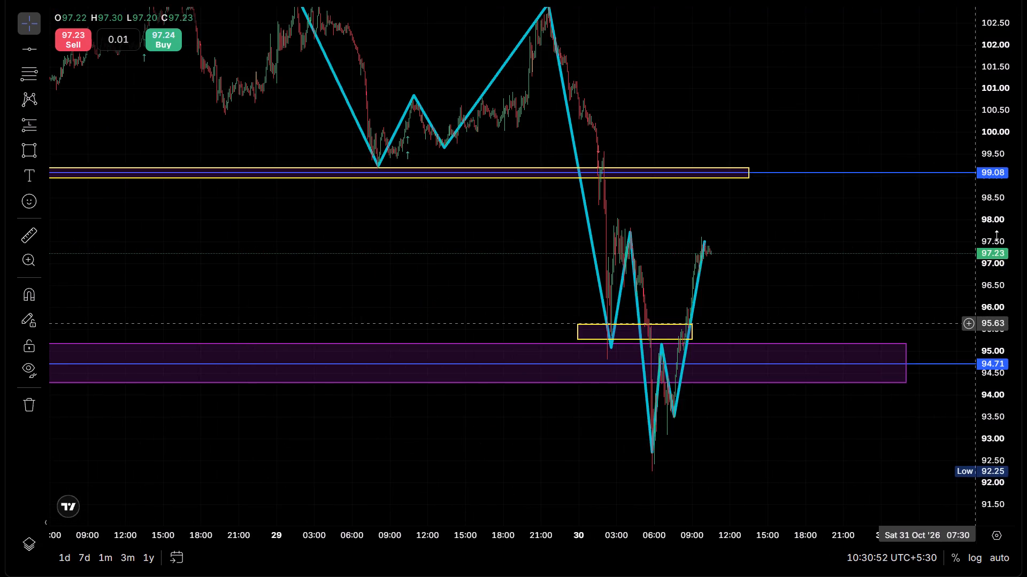
pyautogui.moveTo(997, 236); pyautogui.dragTo(1011, 333)
pyautogui.scroll(9, 547, 443)
pyautogui.moveTo(464, 456); pyautogui.dragTo(865, 427)
pyautogui.moveTo(997, 212); pyautogui.dragTo(997, 214)
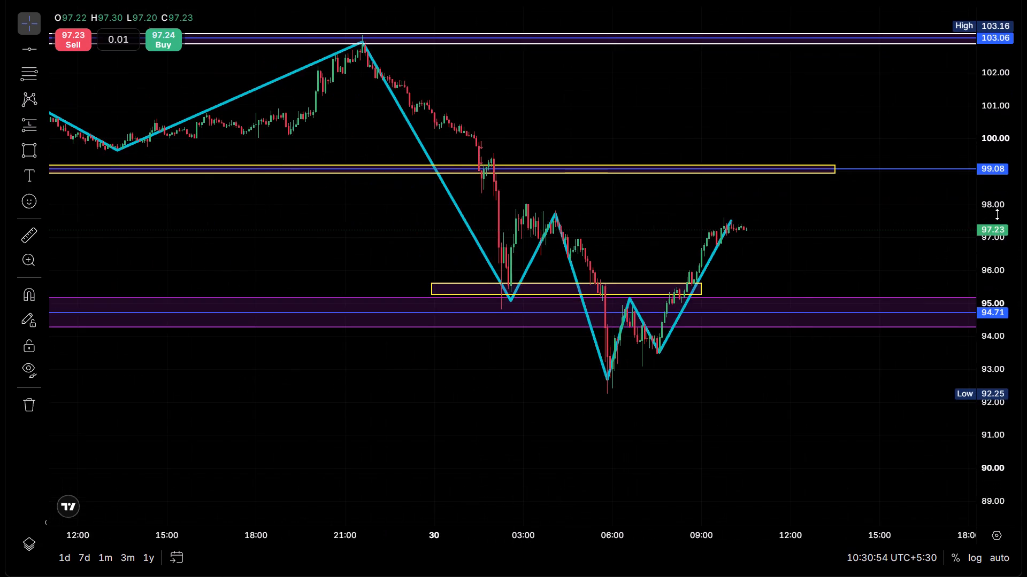
pyautogui.moveTo(997, 214); pyautogui.dragTo(1007, 344)
pyautogui.scroll(3, 786, 397)
pyautogui.scroll(3, 645, 415)
pyautogui.moveTo(456, 419); pyautogui.dragTo(625, 451)
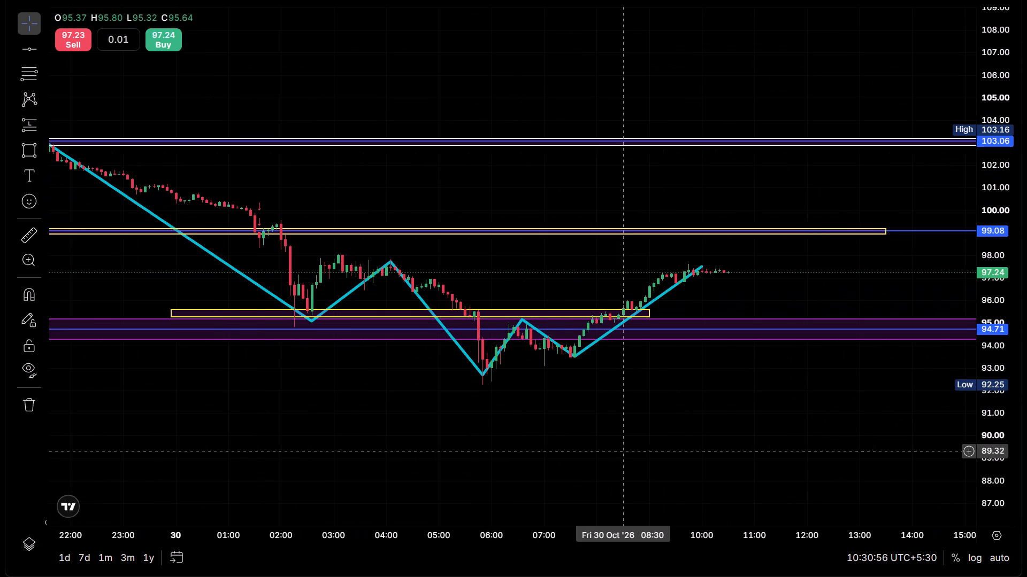
pyautogui.moveTo(625, 451); pyautogui.dragTo(626, 451)
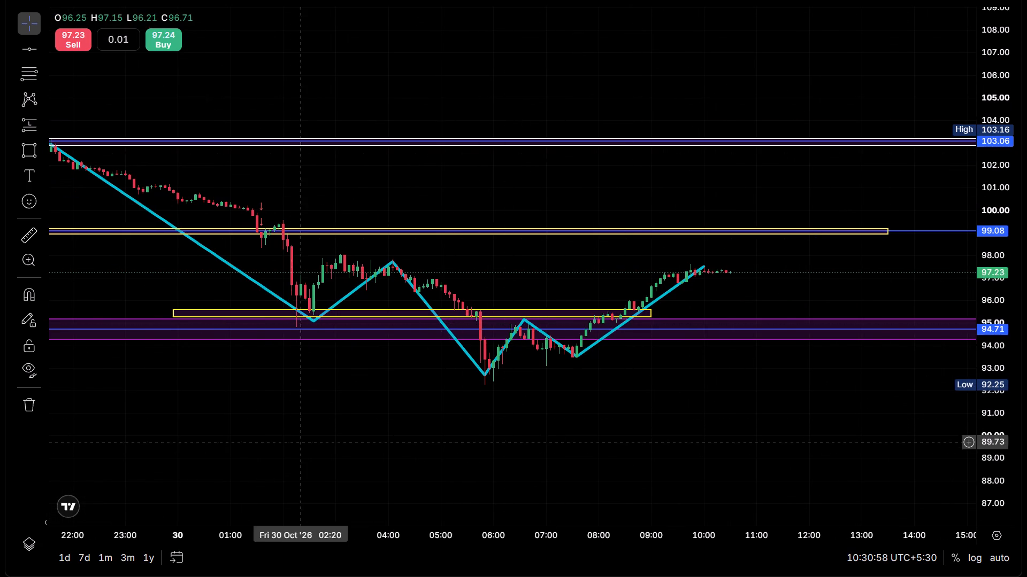
# Review the SOL/USDT swing structure from 28 to 30 October between the 103.06 zone and the purple zone around 94.71.
pyautogui.moveTo(292, 443); pyautogui.dragTo(823, 487)
pyautogui.moveTo(409, 449); pyautogui.dragTo(777, 480)
pyautogui.scroll(-15, 566, 403)
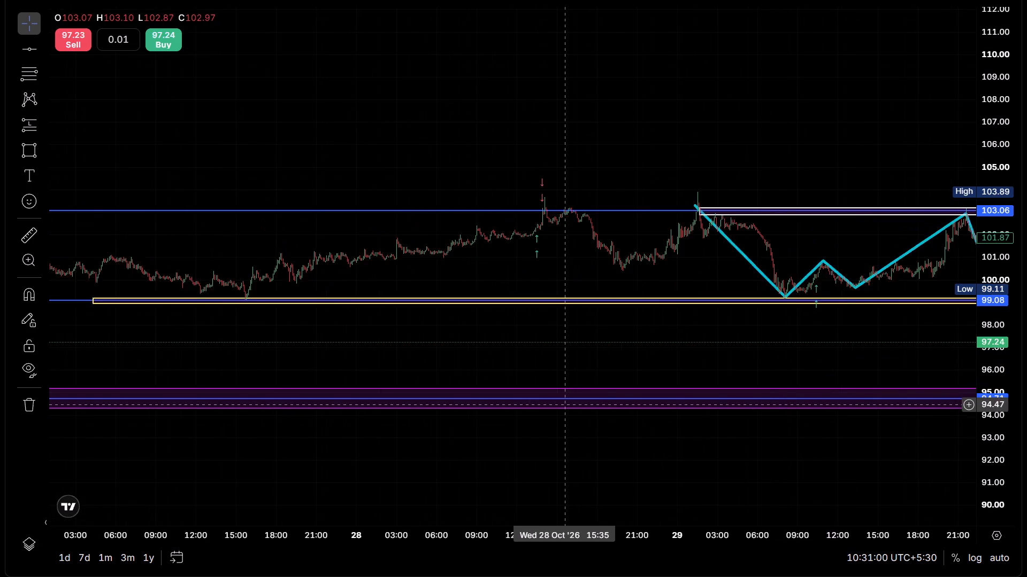
pyautogui.moveTo(909, 417); pyautogui.dragTo(430, 445)
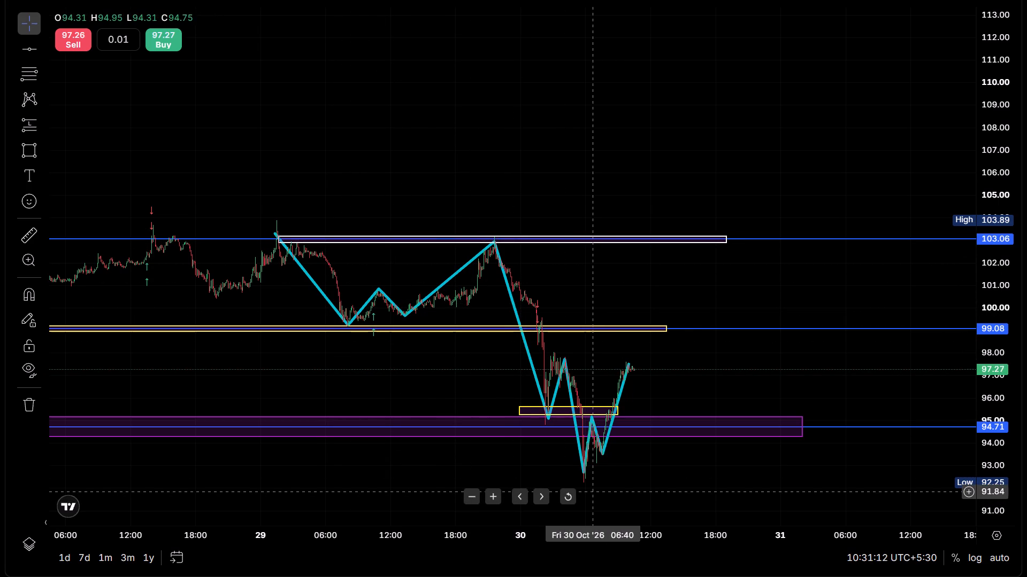
pyautogui.scroll(11, 614, 483)
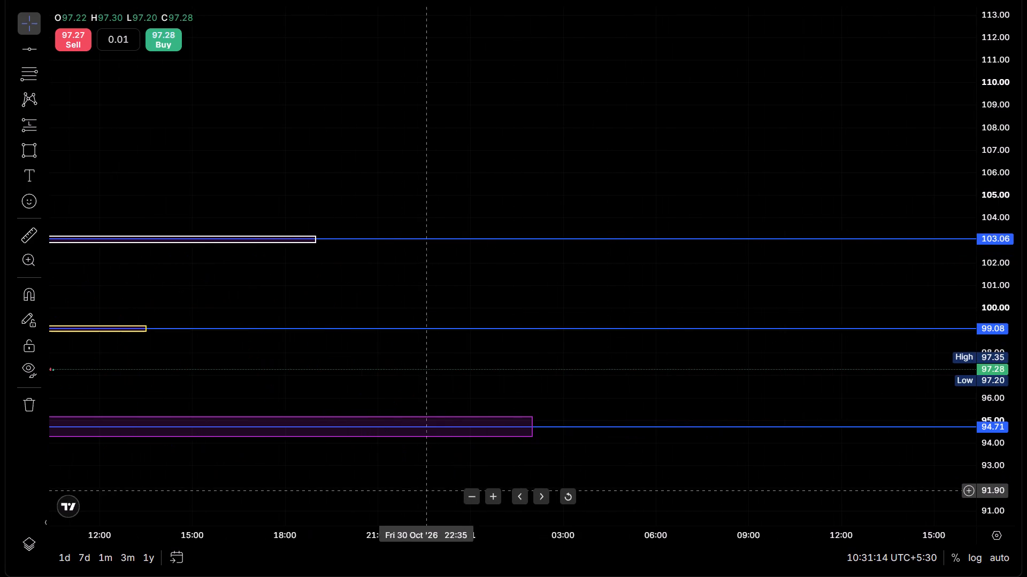
pyautogui.moveTo(401, 490); pyautogui.dragTo(738, 462)
pyautogui.moveTo(371, 448); pyautogui.dragTo(617, 465)
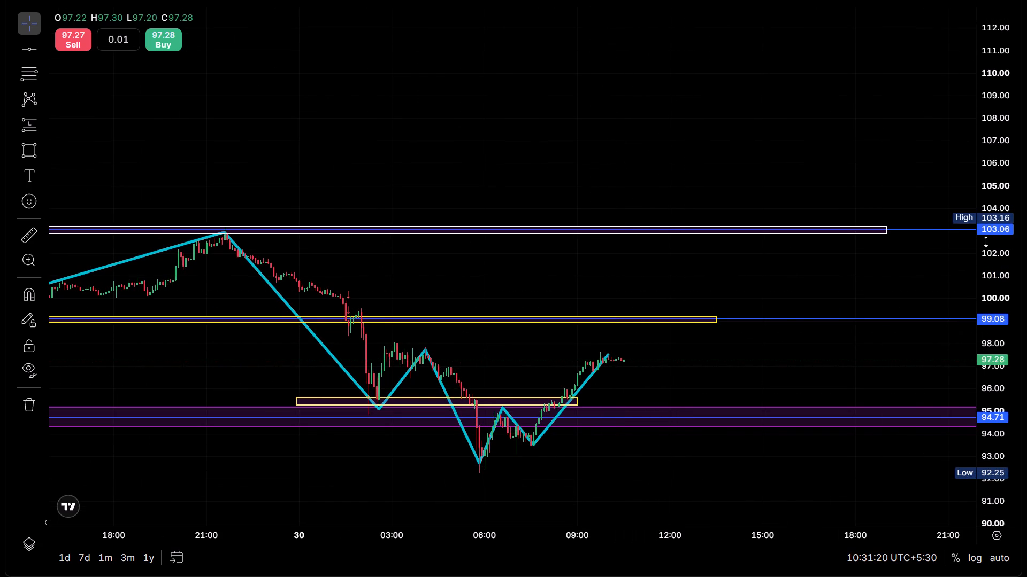
pyautogui.moveTo(1004, 244); pyautogui.dragTo(1026, 91)
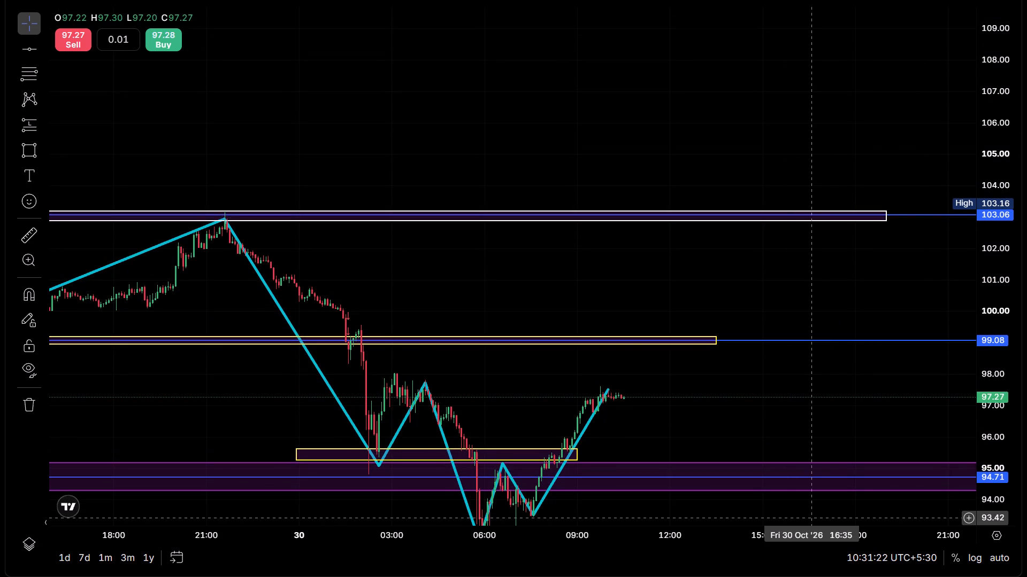
pyautogui.moveTo(813, 518); pyautogui.dragTo(798, 461)
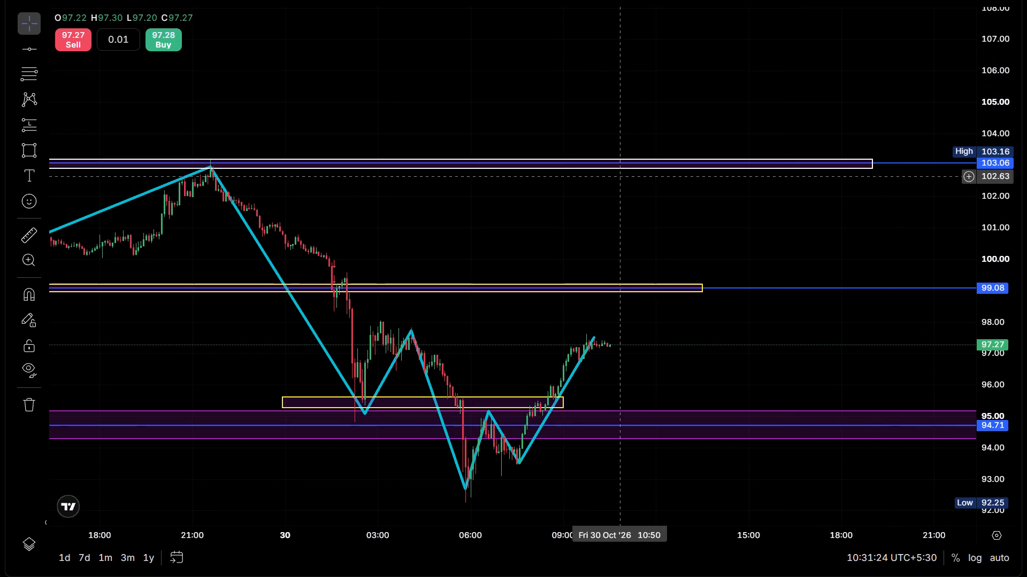
# Leave the full-screen SOL/USDT chart and show the ETH/USDT futures chart in full screen.
pyautogui.click(507, 51)
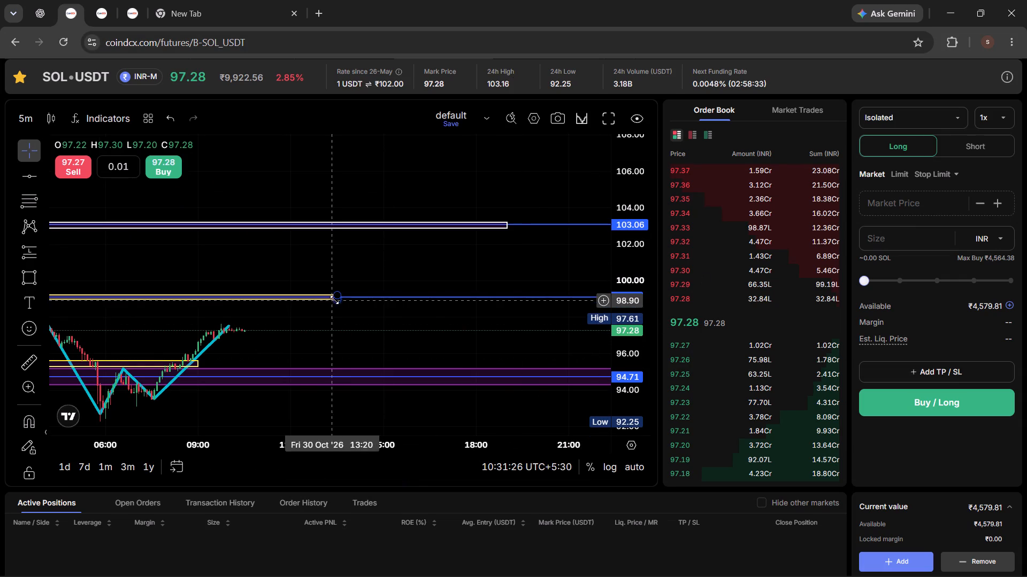
pyautogui.moveTo(312, 264); pyautogui.dragTo(397, 262)
pyautogui.click(142, 15)
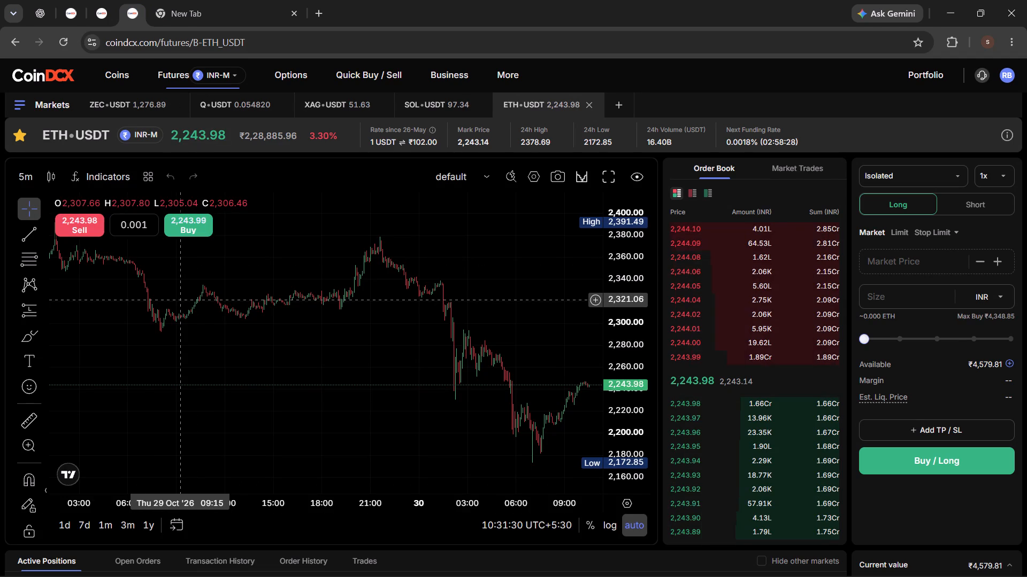
pyautogui.click(96, 14)
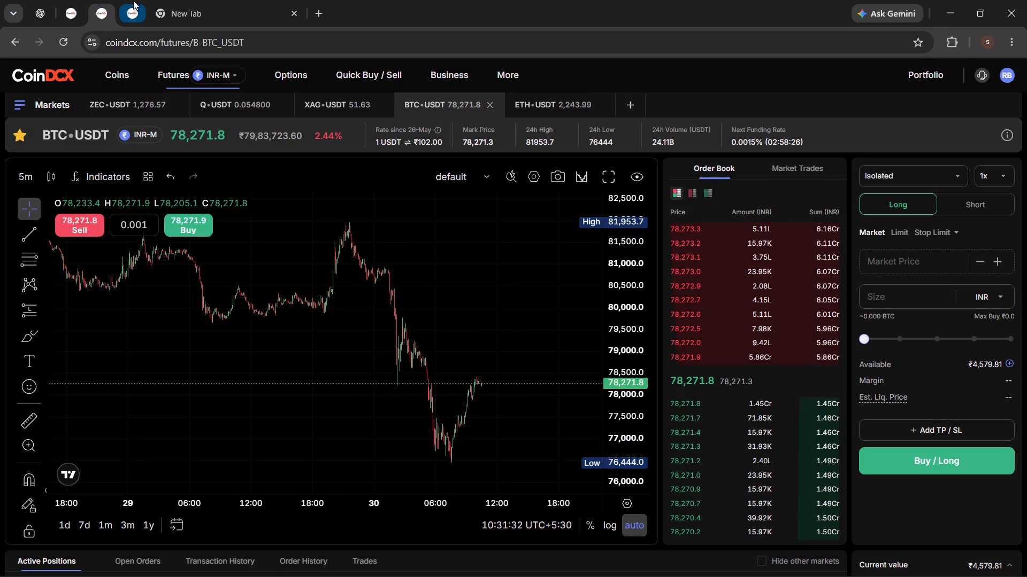
pyautogui.click(137, 0)
pyautogui.click(477, 280)
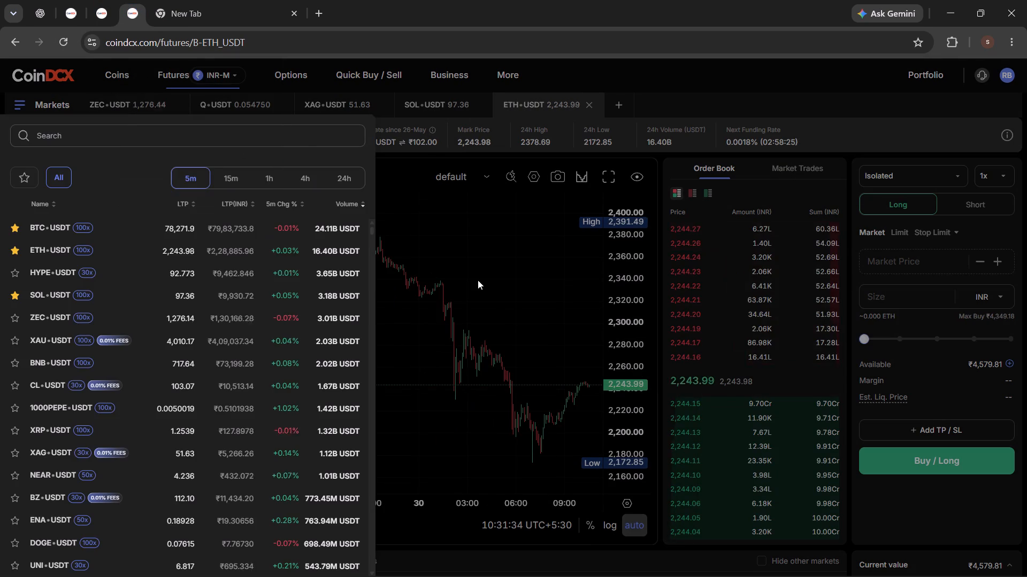
pyautogui.click(604, 178)
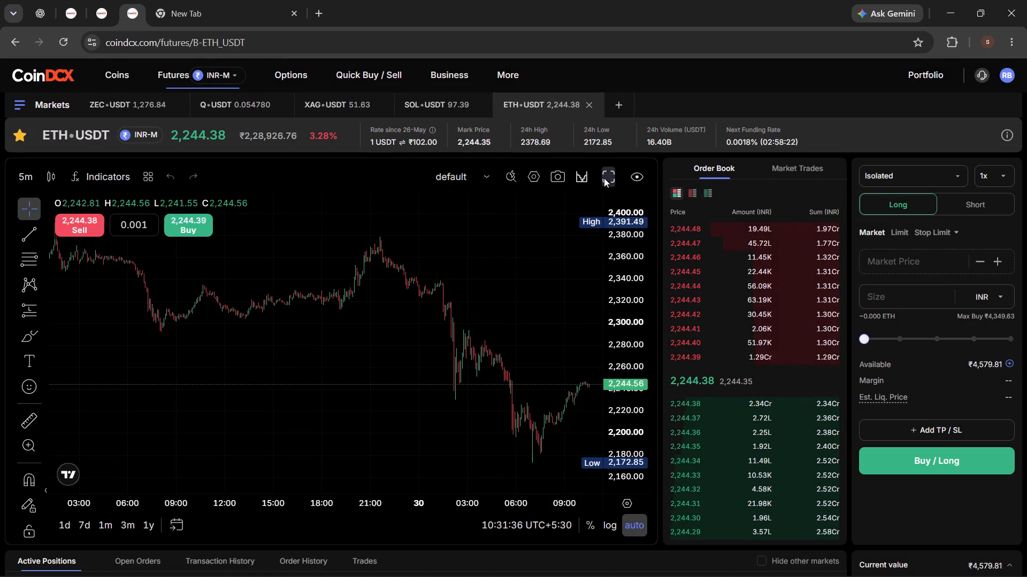
# Set the ETH/USDT chart to the daily timeframe.
pyautogui.scroll(8, 640, 375)
pyautogui.scroll(-4, 647, 390)
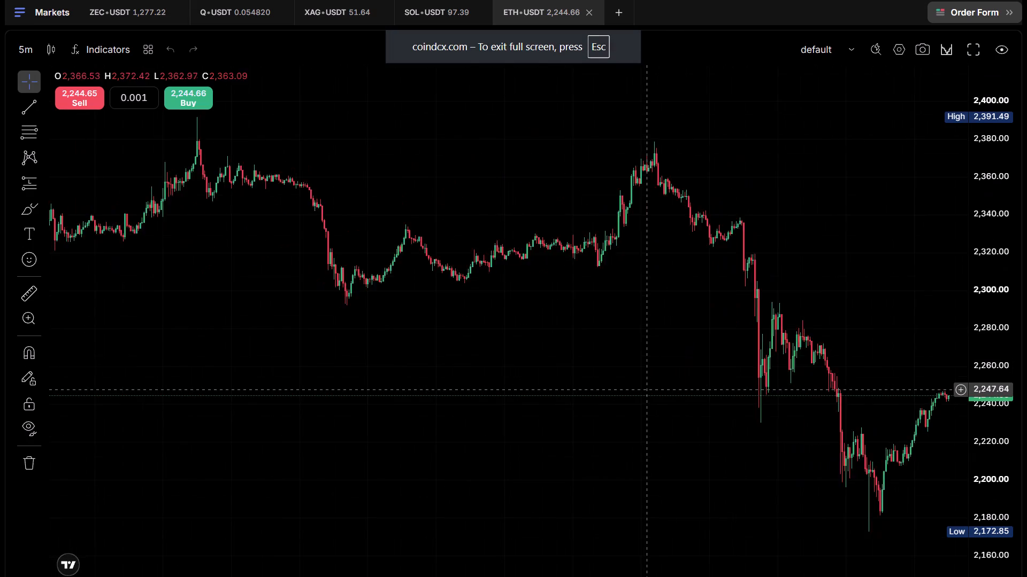
pyautogui.scroll(-3, 647, 390)
pyautogui.click(41, 52)
pyautogui.click(41, 52)
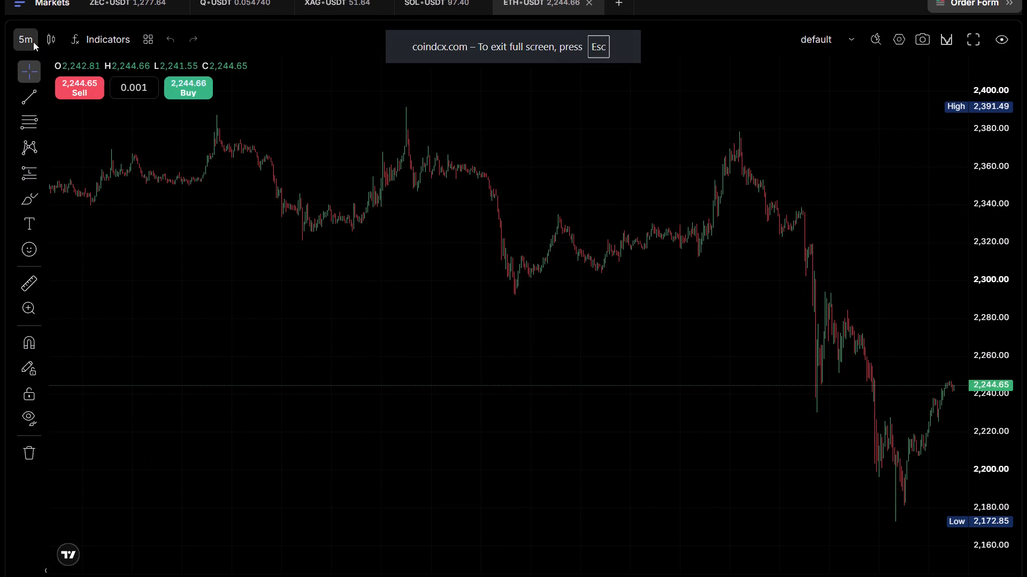
pyautogui.click(33, 42)
pyautogui.click(56, 372)
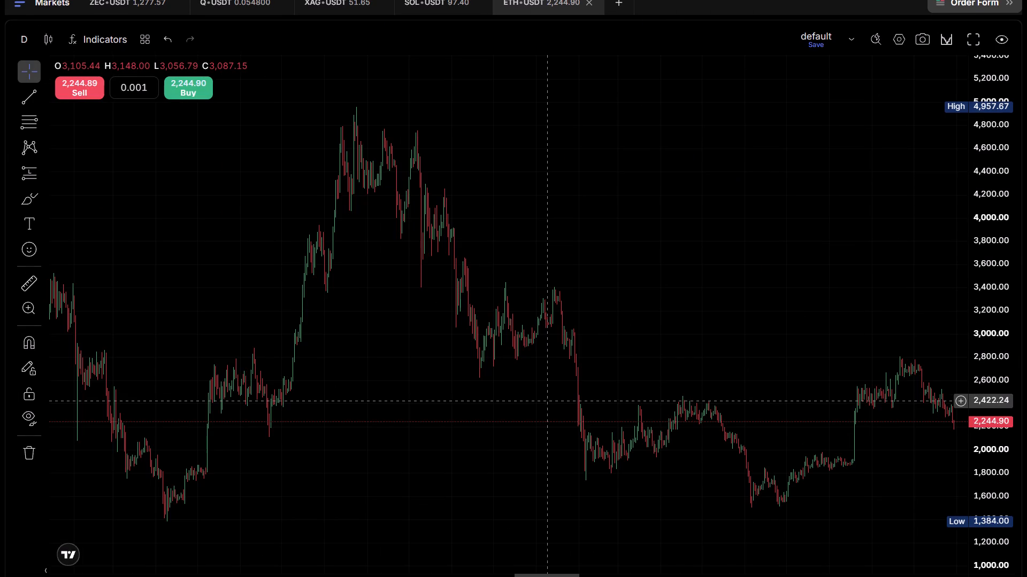
# Examine the ETH/USDT daily candles, from the earlier range and rally through the decline to the 29 and 30 October candles.
pyautogui.scroll(20, 782, 417)
pyautogui.scroll(5, 782, 417)
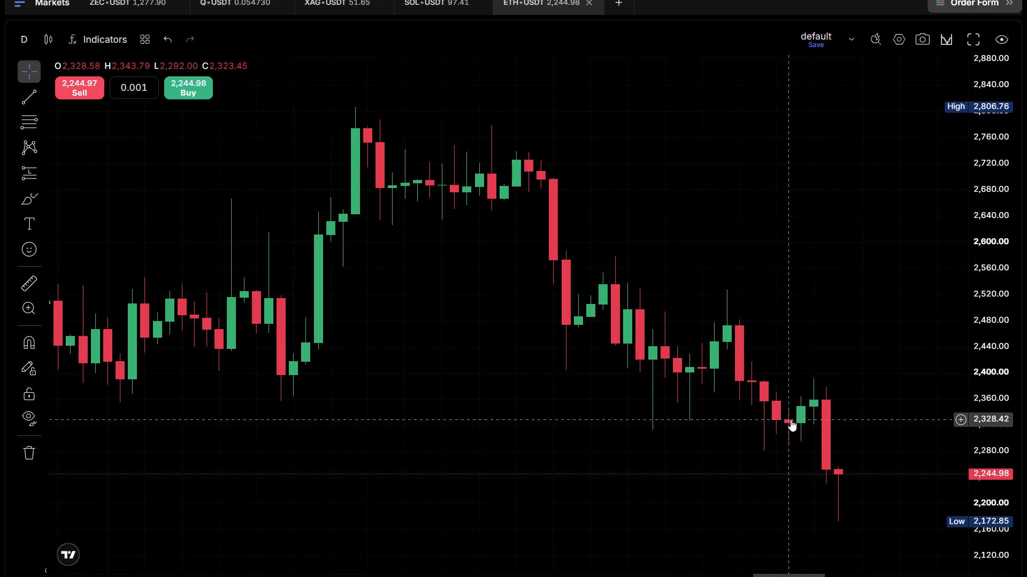
pyautogui.scroll(10, 791, 419)
pyautogui.scroll(4, 723, 377)
pyautogui.moveTo(556, 310); pyautogui.dragTo(615, 319)
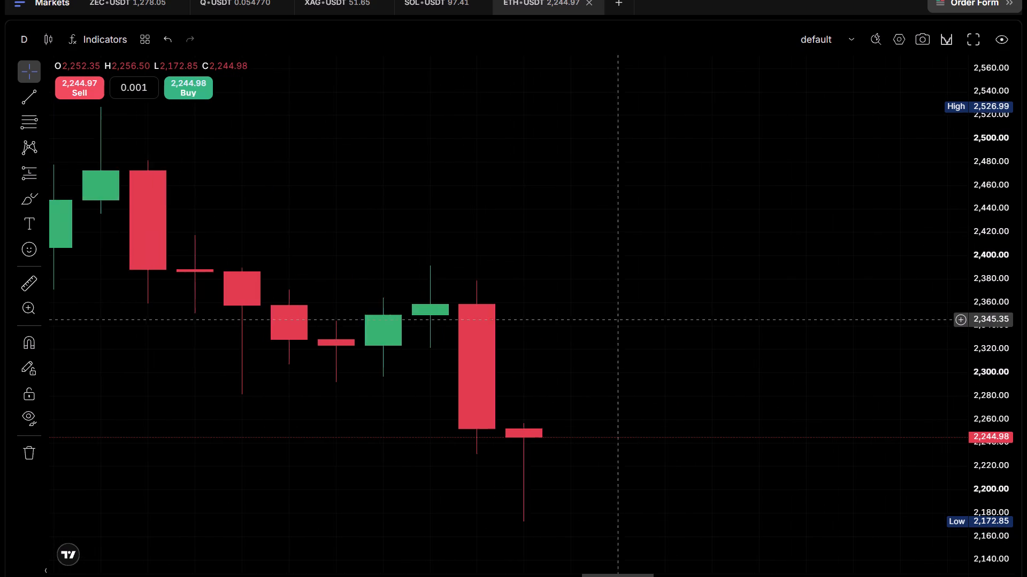
pyautogui.moveTo(615, 319); pyautogui.dragTo(664, 313)
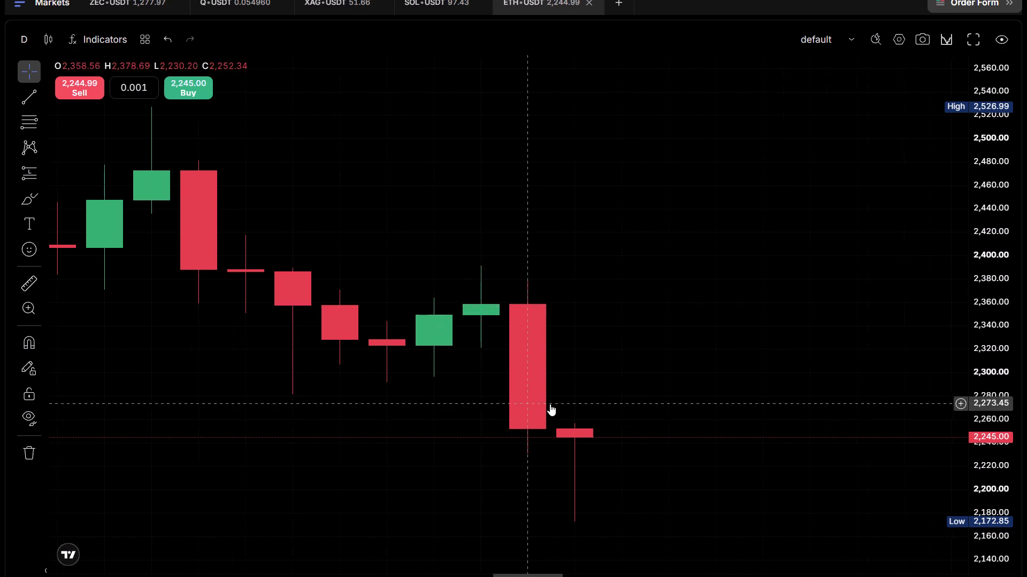
pyautogui.scroll(-5, 550, 404)
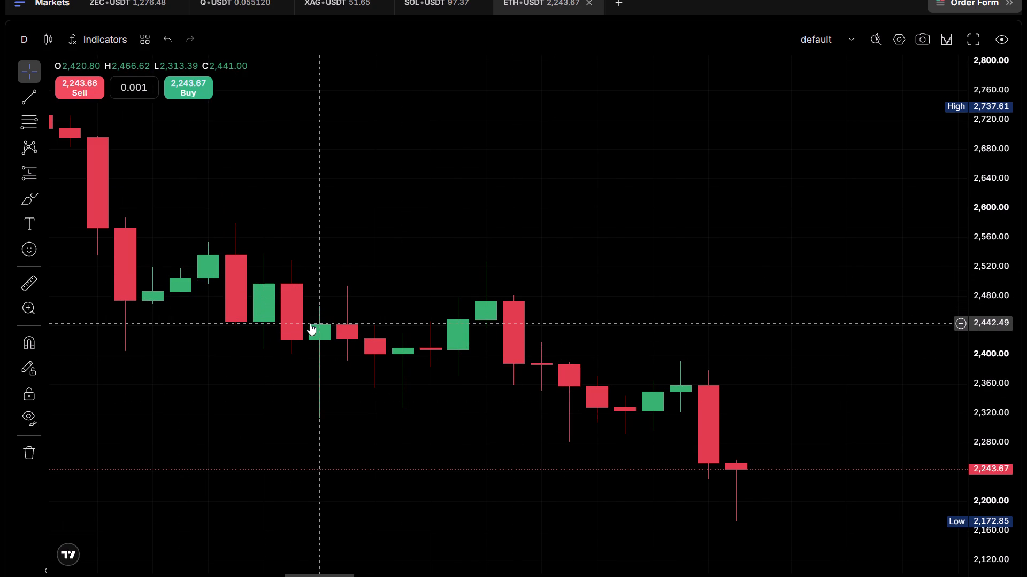
pyautogui.scroll(-2, 209, 318)
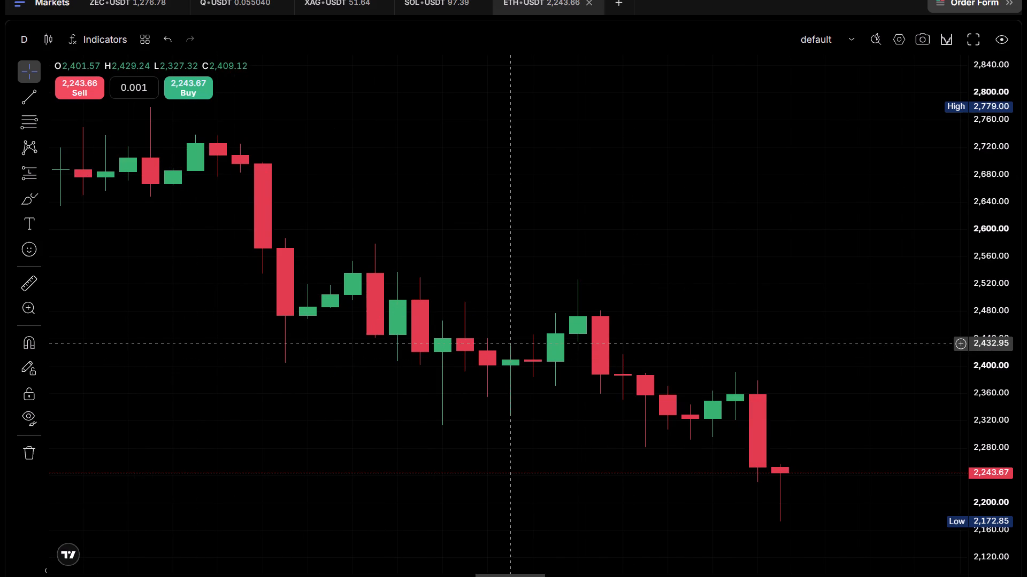
pyautogui.moveTo(91, 329); pyautogui.dragTo(350, 365)
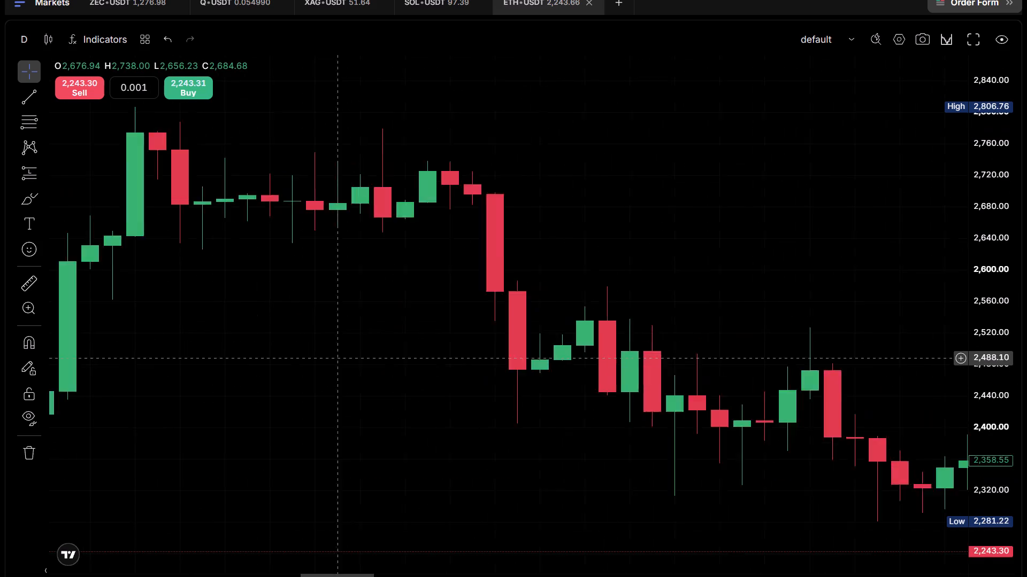
pyautogui.moveTo(350, 365); pyautogui.dragTo(460, 397)
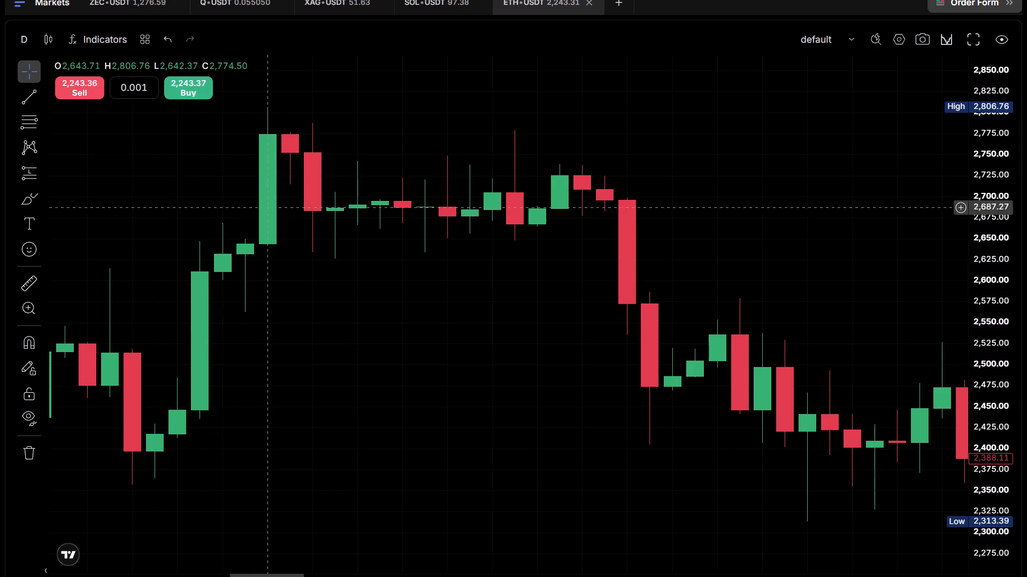
pyautogui.moveTo(340, 369); pyautogui.dragTo(853, 391)
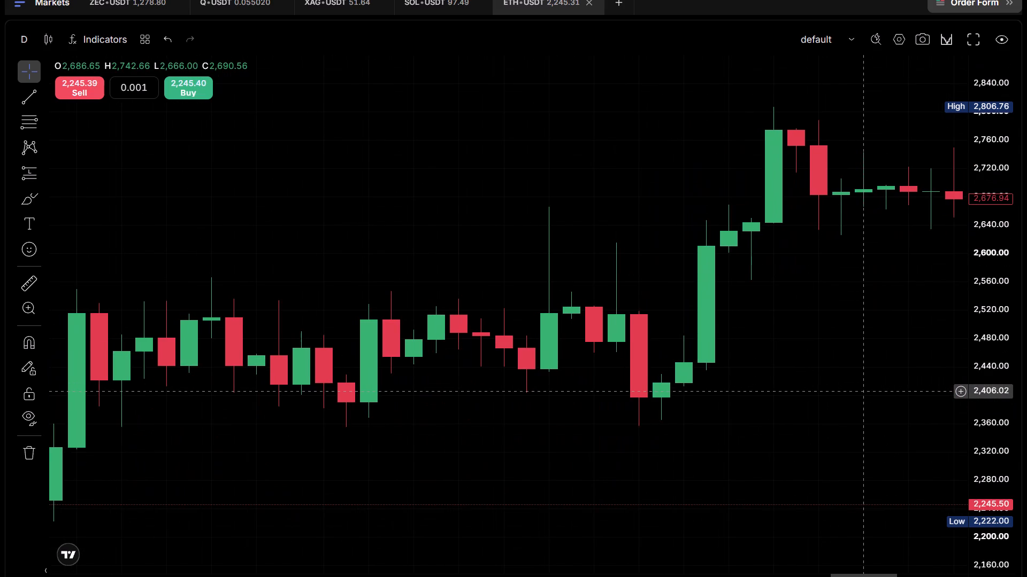
pyautogui.moveTo(853, 391); pyautogui.dragTo(40, 375)
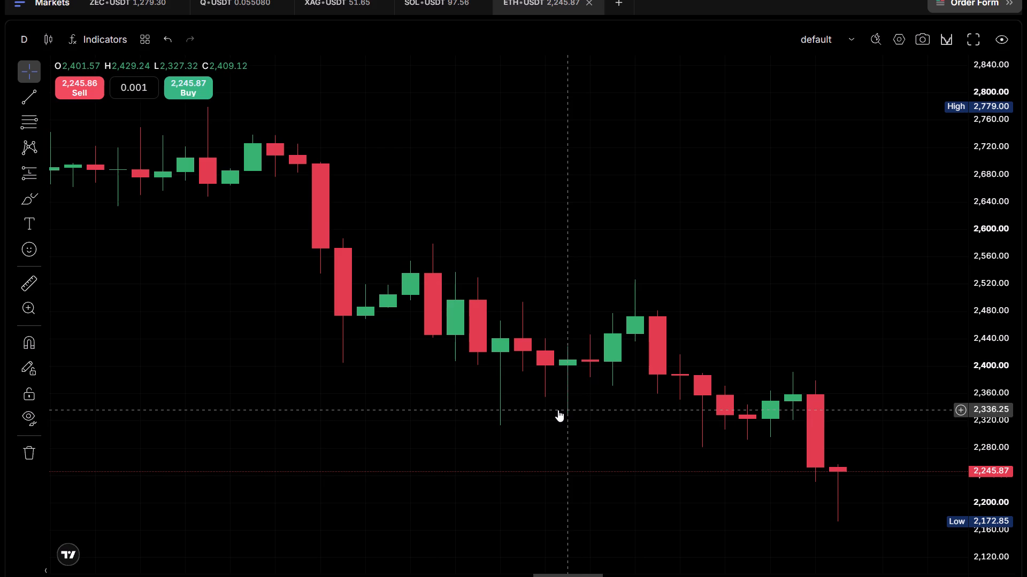
pyautogui.scroll(10, 609, 427)
pyautogui.scroll(5, 860, 424)
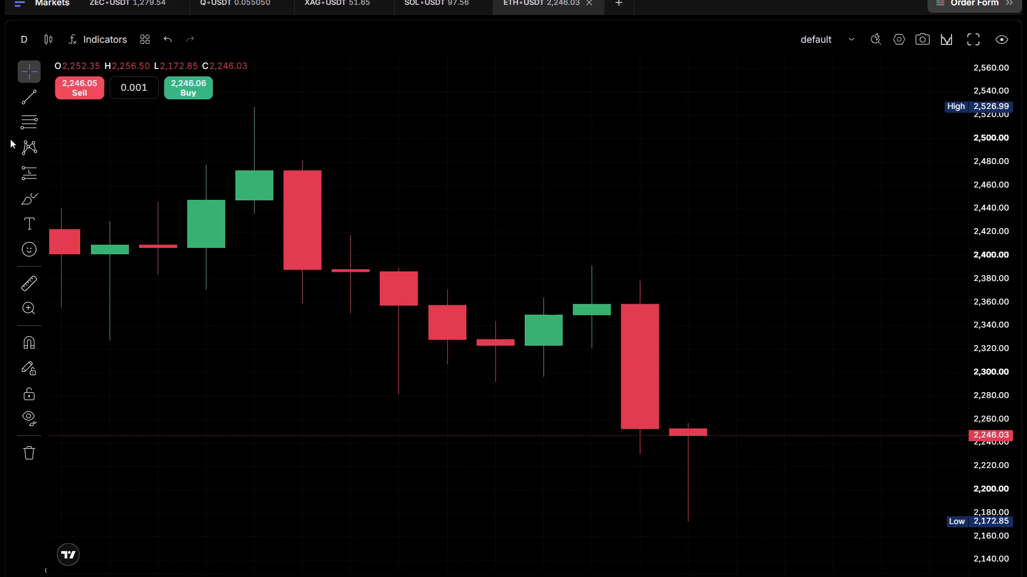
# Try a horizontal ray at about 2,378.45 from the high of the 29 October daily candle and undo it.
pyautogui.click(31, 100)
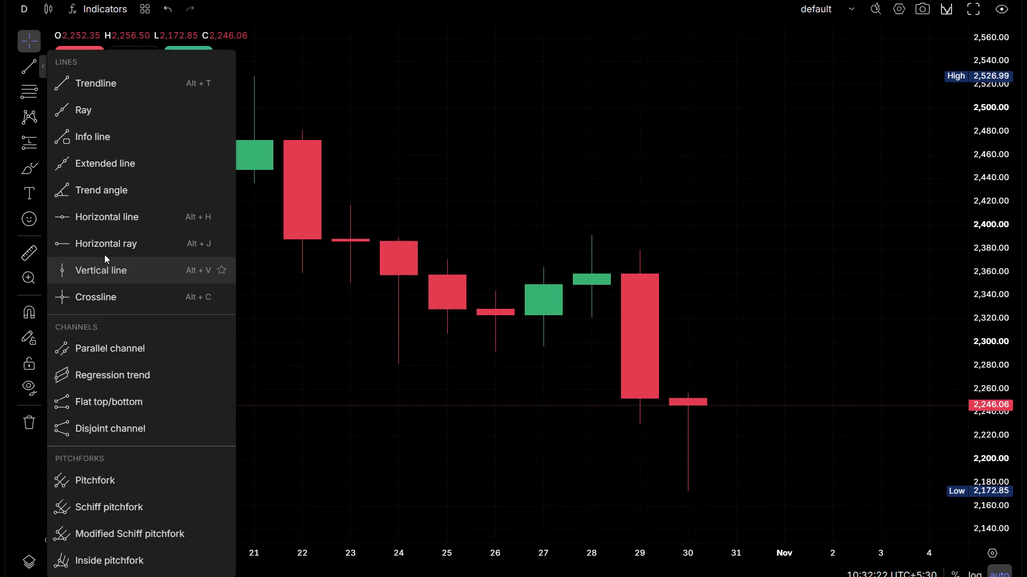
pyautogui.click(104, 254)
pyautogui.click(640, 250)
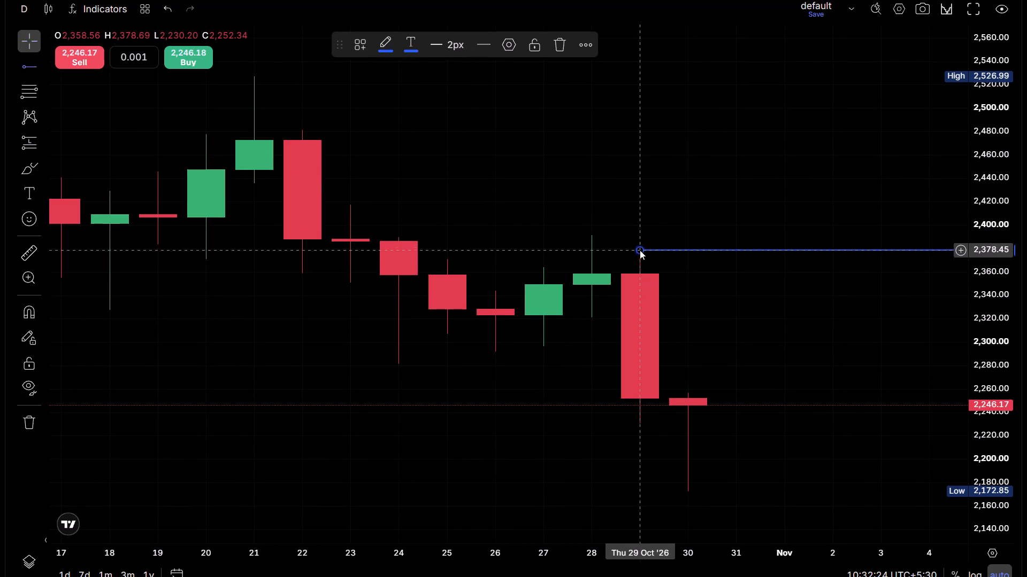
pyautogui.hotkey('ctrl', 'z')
# Draw a horizontal line at about 2,381.88, just above the high of the 29 October daily candle.
pyautogui.click(22, 75)
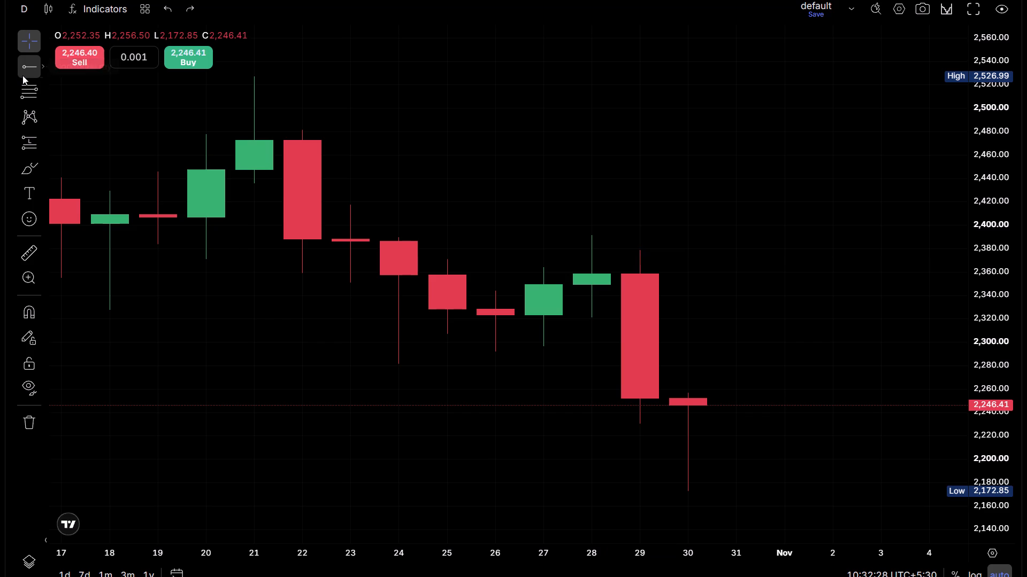
pyautogui.click(130, 222)
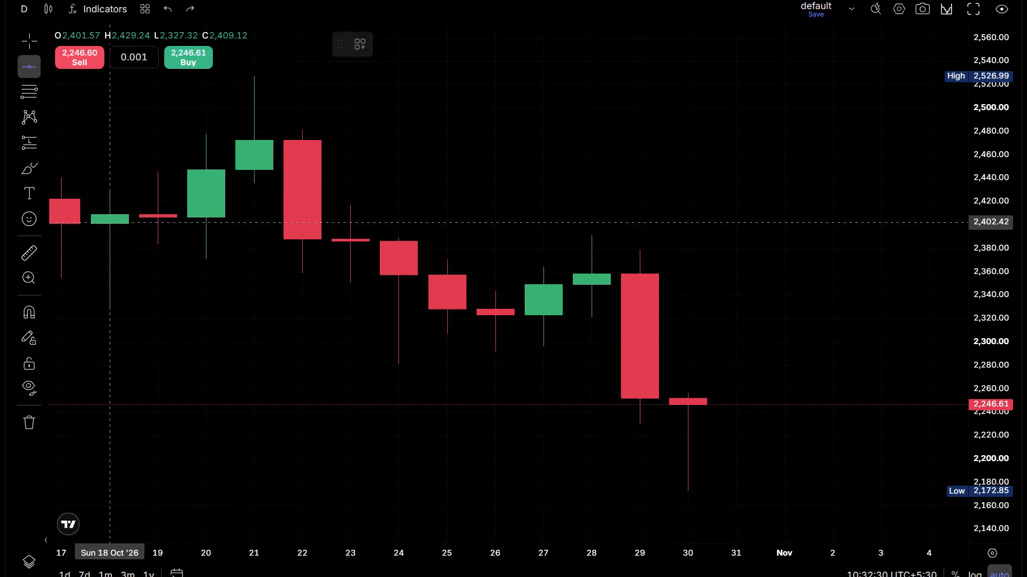
pyautogui.click(640, 246)
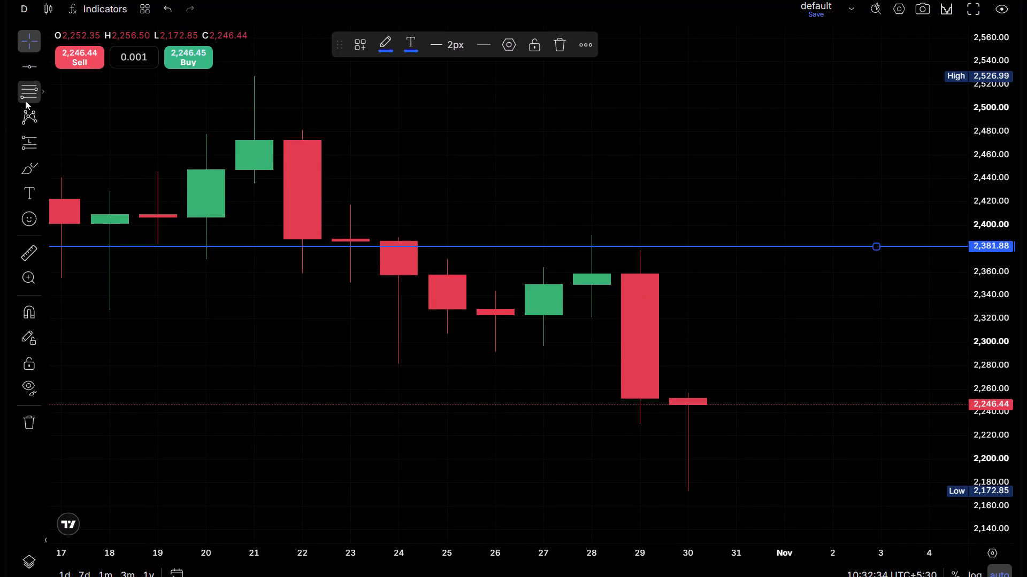
# Draw a horizontal line at about 2,230.09, at the low of the 29 October daily candle.
pyautogui.click(32, 71)
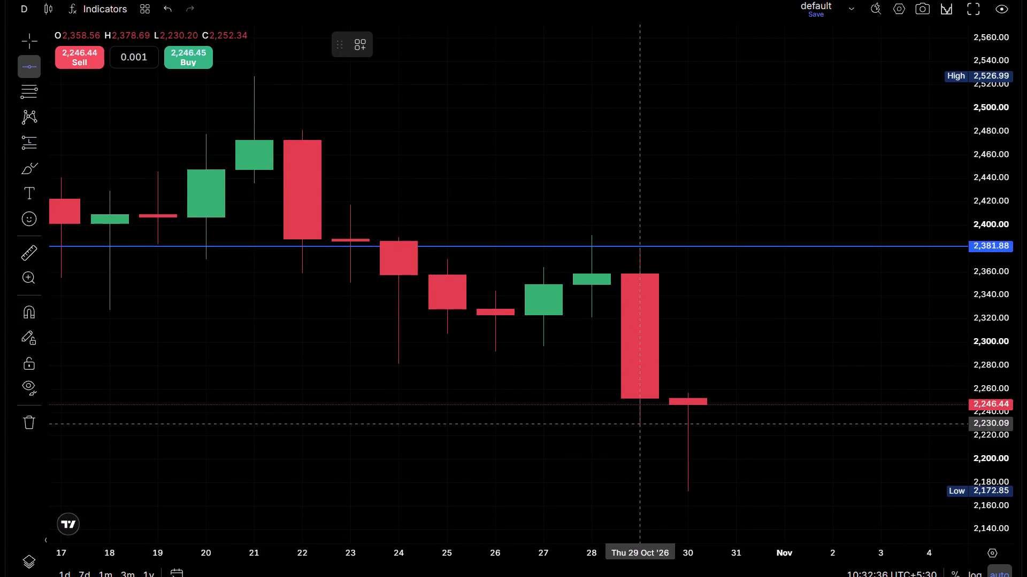
pyautogui.click(645, 424)
# Draw a horizontal line at about 2,309.98, near the middle of the 29 October candle's body.
pyautogui.click(30, 68)
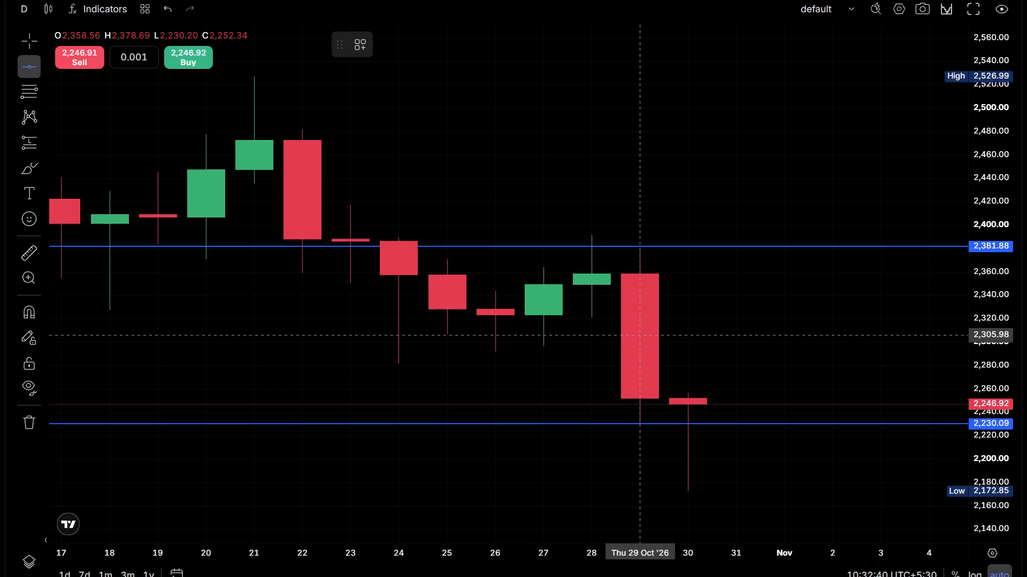
pyautogui.click(648, 331)
pyautogui.click(764, 202)
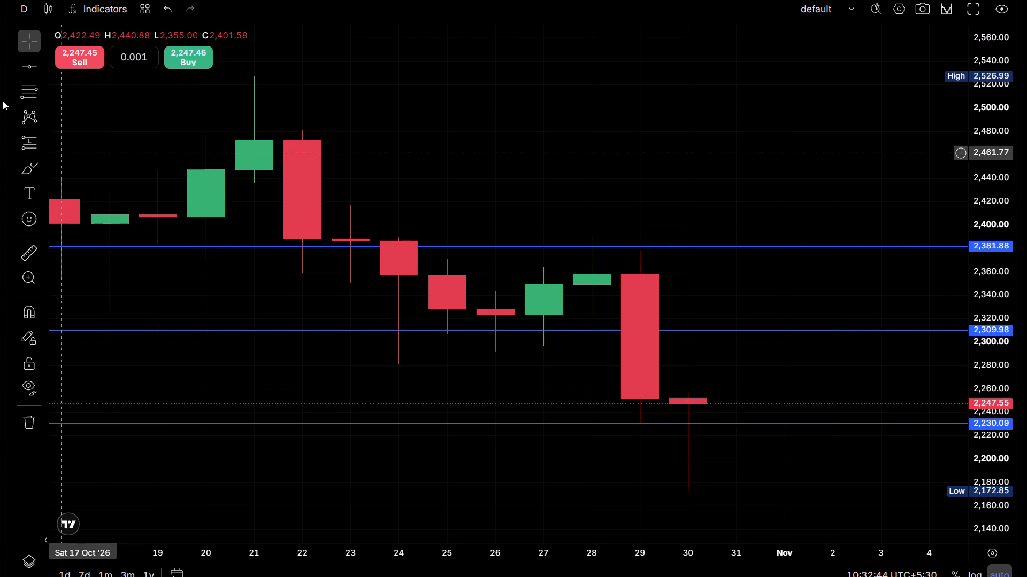
# Examine recent ETH/USDT price action against the three horizontal levels on the daily and 15-minute timeframes.
pyautogui.scroll(-15, 665, 315)
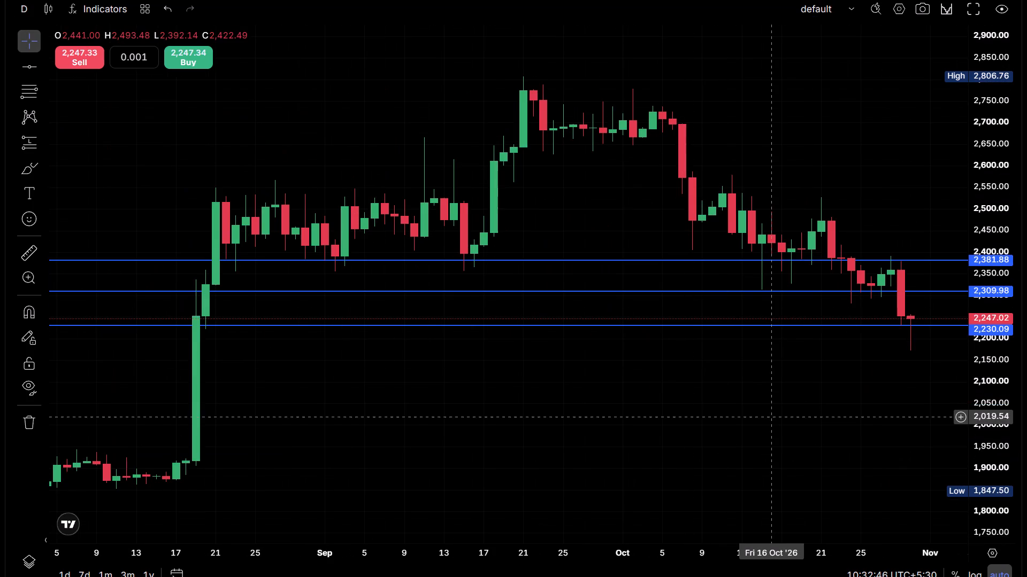
pyautogui.moveTo(771, 419); pyautogui.dragTo(505, 422)
pyautogui.moveTo(850, 389); pyautogui.dragTo(621, 382)
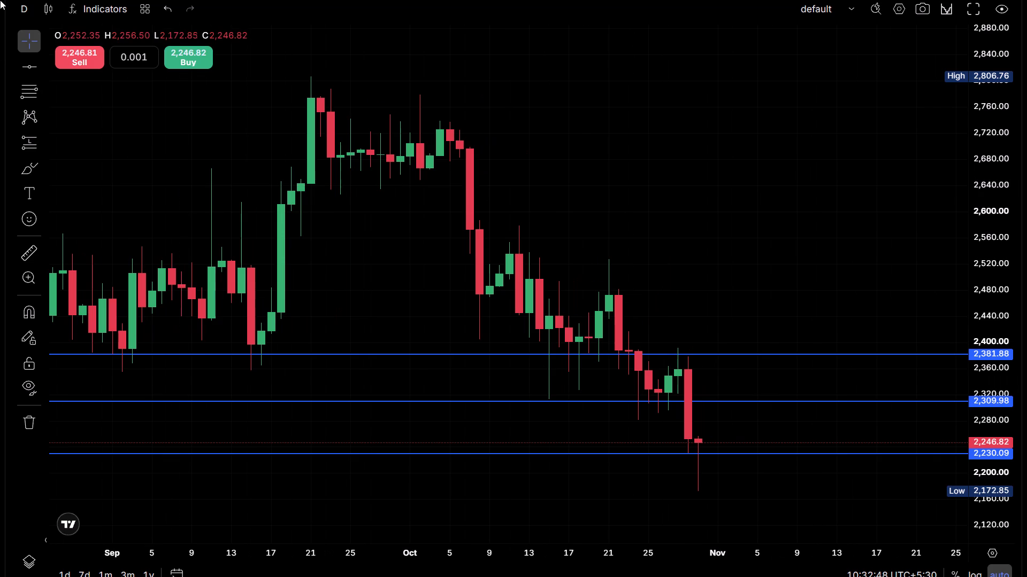
pyautogui.click(16, 3)
pyautogui.click(38, 159)
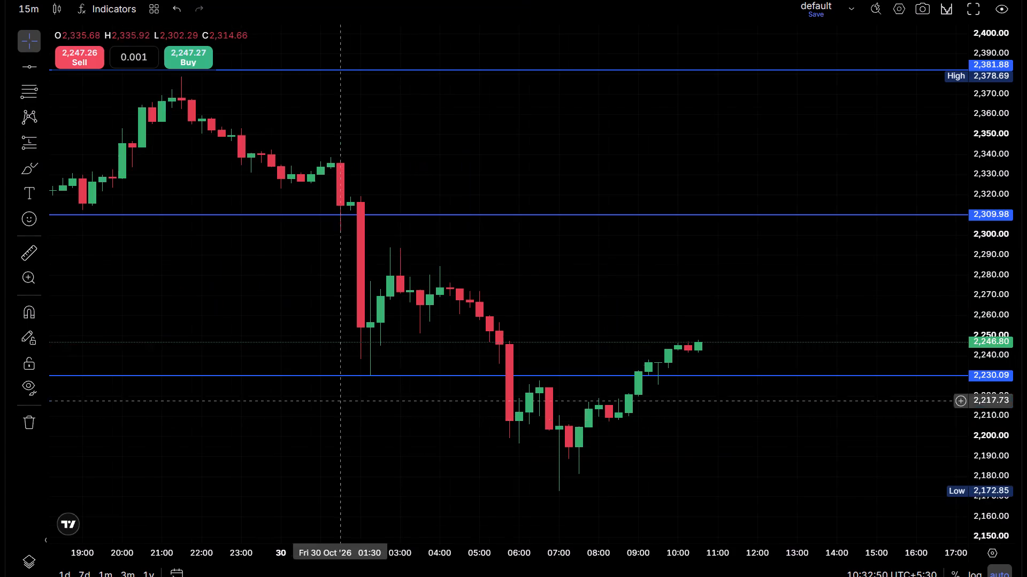
pyautogui.scroll(-10, 807, 474)
pyautogui.moveTo(656, 436); pyautogui.dragTo(405, 413)
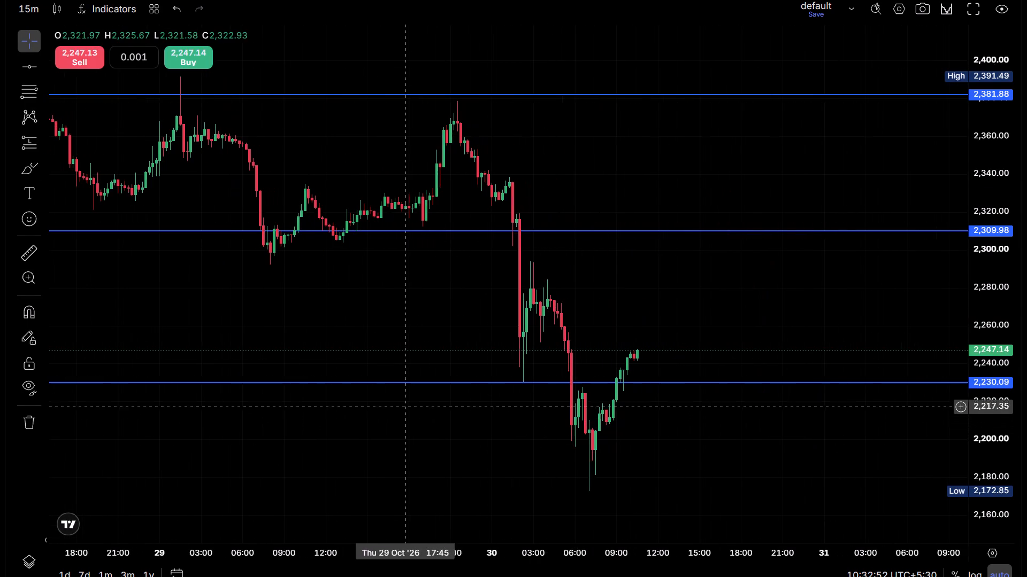
pyautogui.moveTo(990, 151); pyautogui.dragTo(1017, 273)
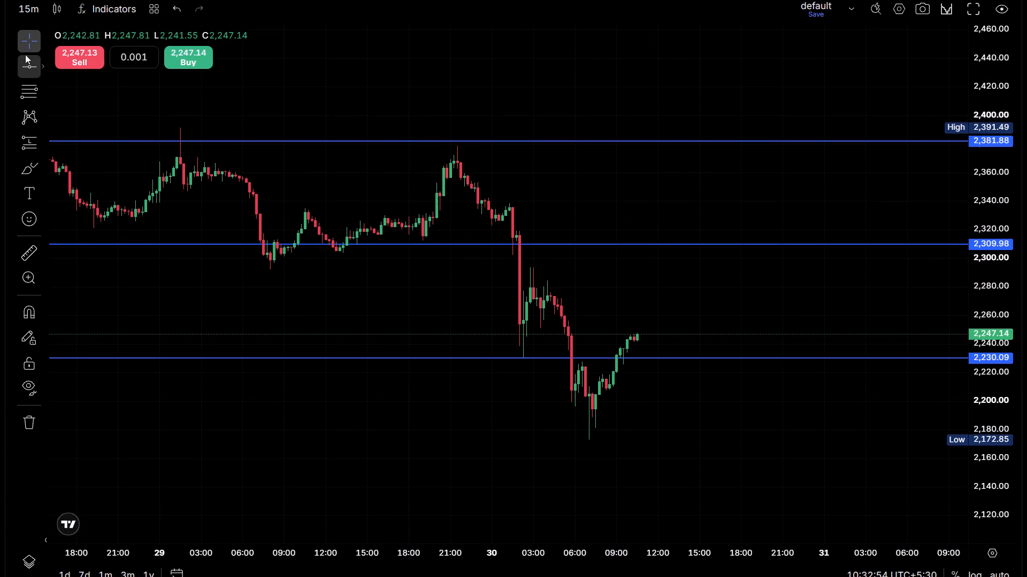
# Set the ETH/USDT chart to the 5-minute timeframe.
pyautogui.click(28, 12)
pyautogui.click(32, 125)
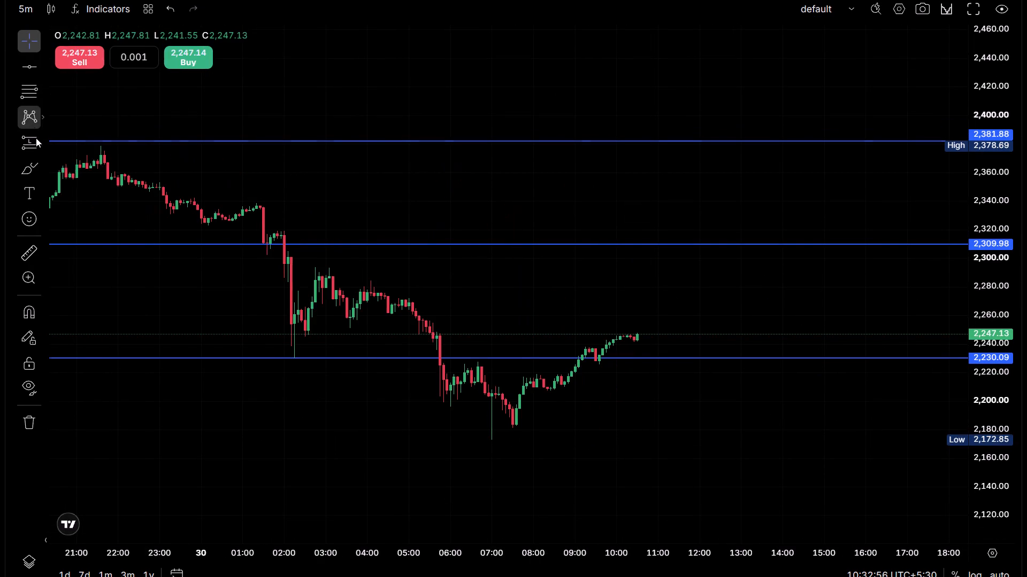
# Draw a rectangle zone around the upper horizontal line, from about 2,387.33 to 2,374.25, spanning 25 to 30 October.
pyautogui.scroll(-4, 631, 436)
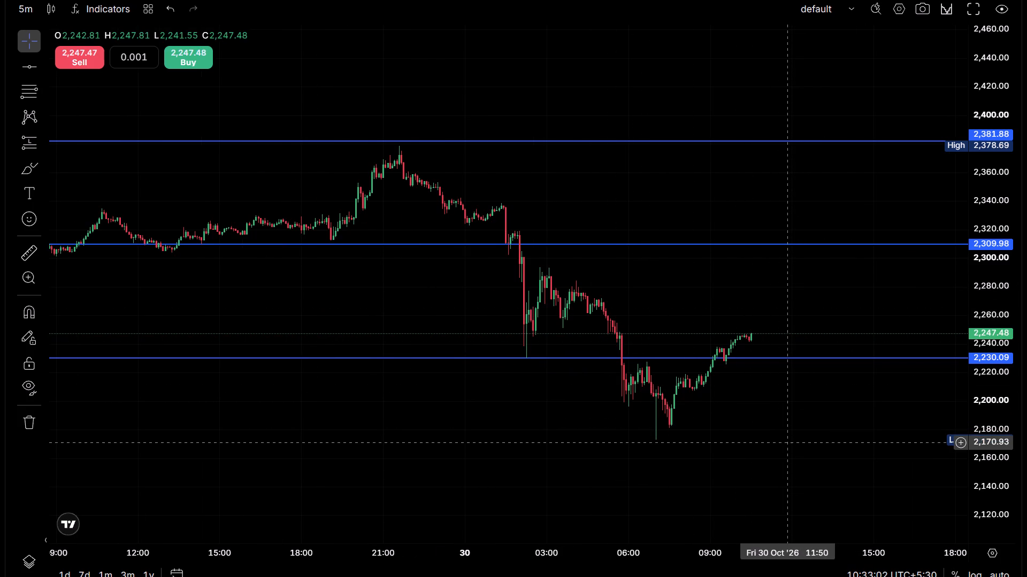
pyautogui.scroll(-12, 782, 435)
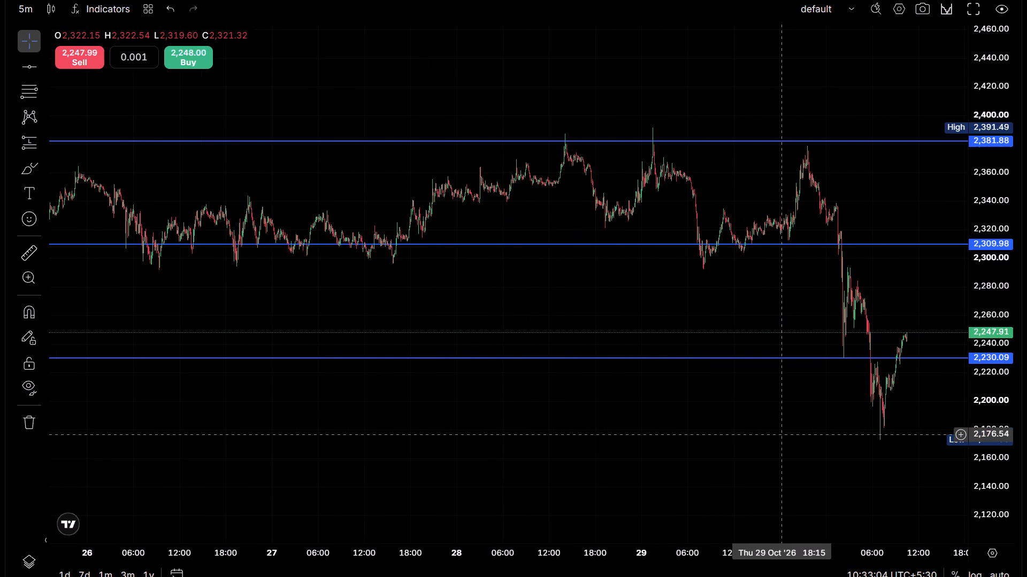
pyautogui.scroll(-2, 781, 434)
pyautogui.moveTo(542, 453); pyautogui.dragTo(481, 456)
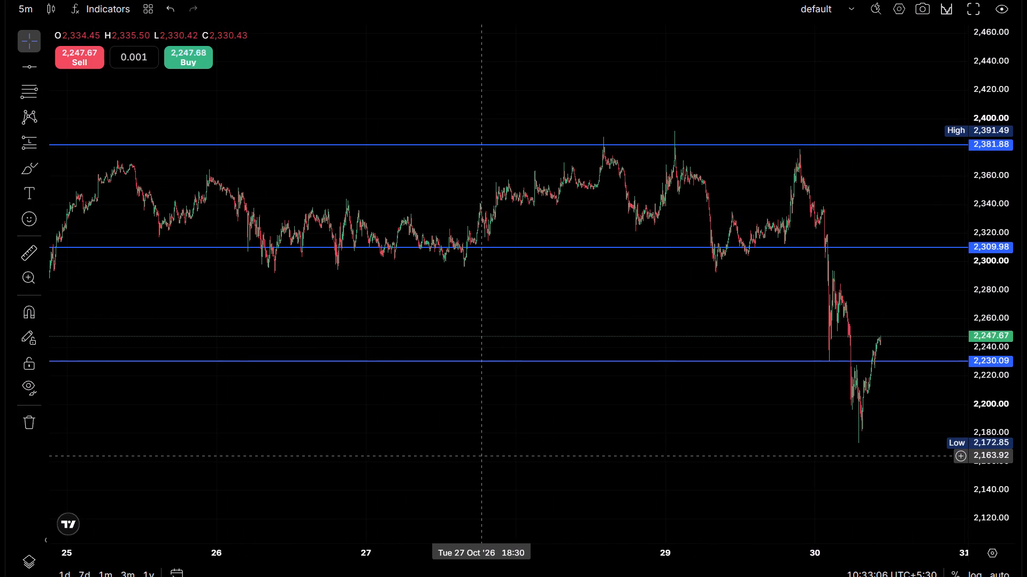
pyautogui.moveTo(481, 456); pyautogui.dragTo(488, 456)
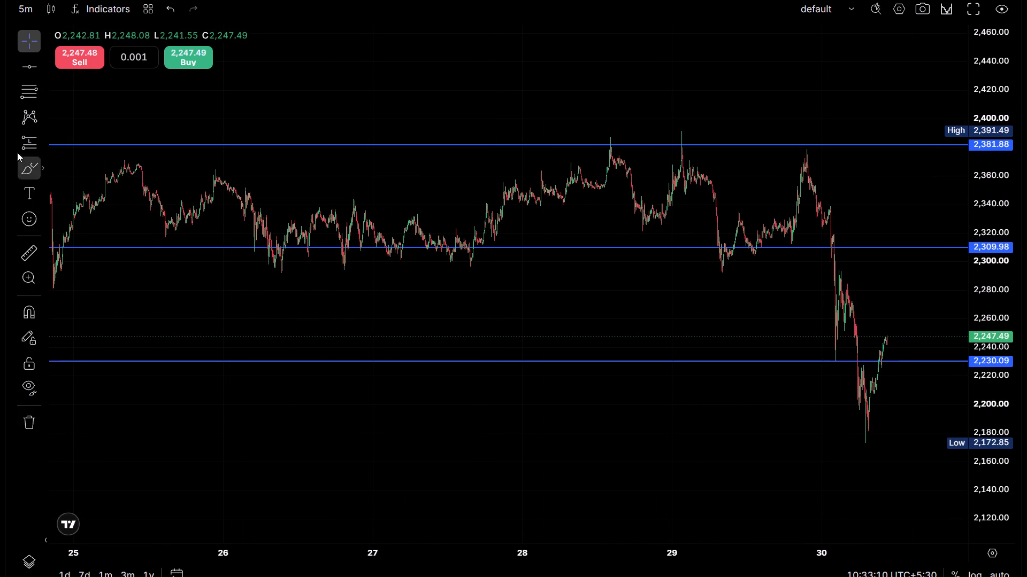
pyautogui.click(26, 172)
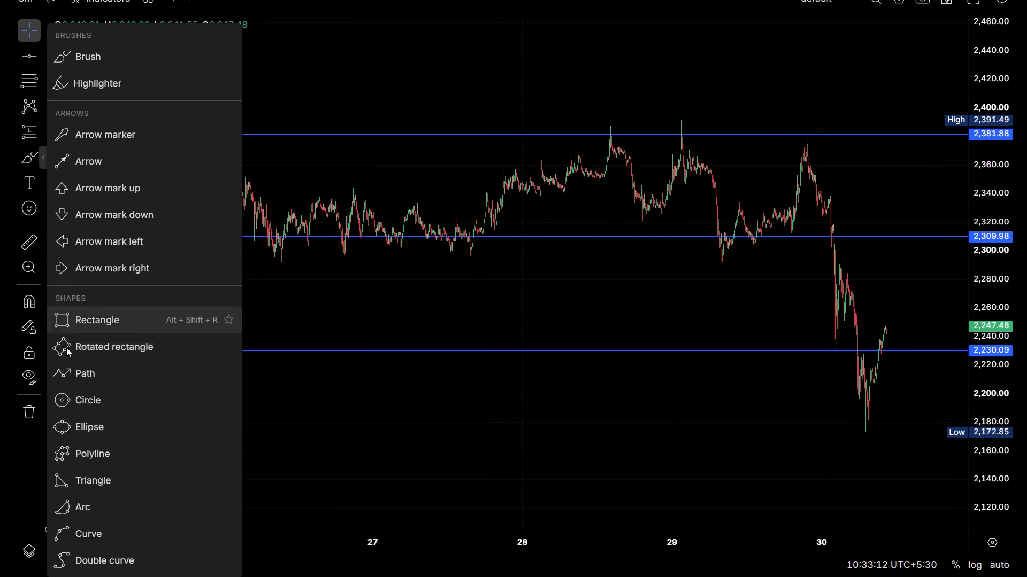
pyautogui.click(88, 324)
pyautogui.click(96, 120)
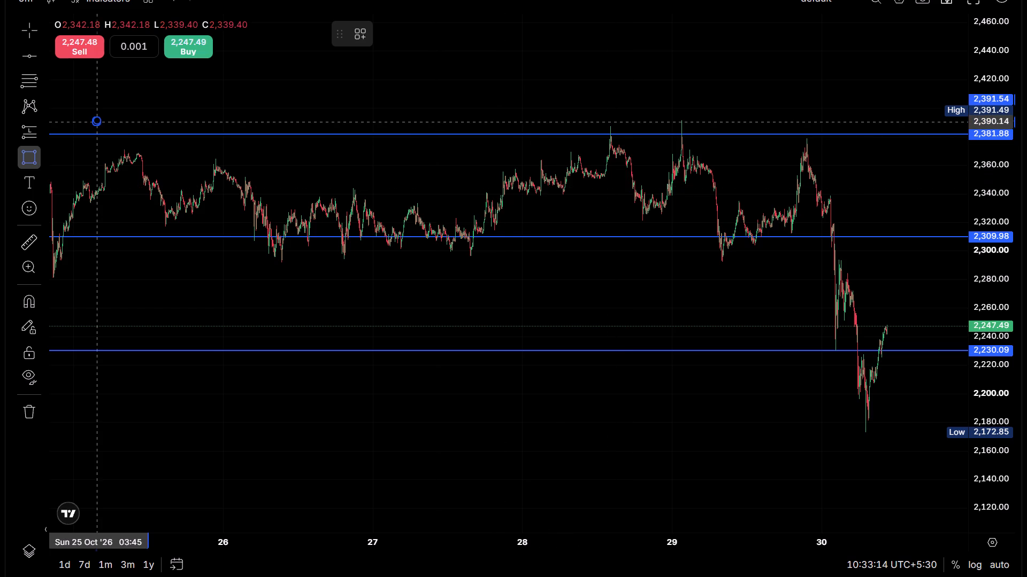
pyautogui.moveTo(101, 126); pyautogui.dragTo(252, 170)
pyautogui.moveTo(699, 383); pyautogui.dragTo(548, 356)
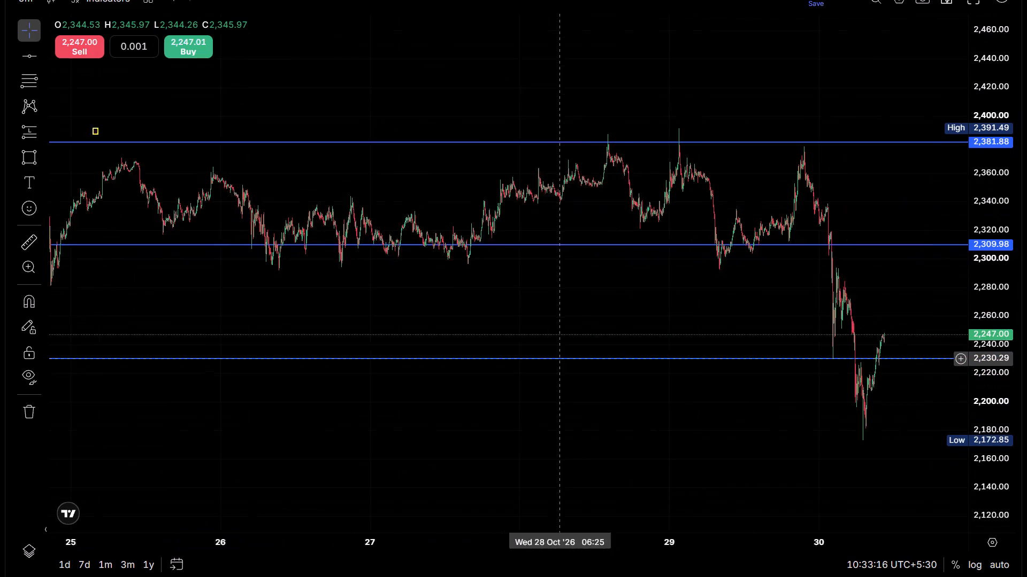
pyautogui.moveTo(548, 356); pyautogui.dragTo(543, 356)
pyautogui.moveTo(80, 127); pyautogui.dragTo(113, 142)
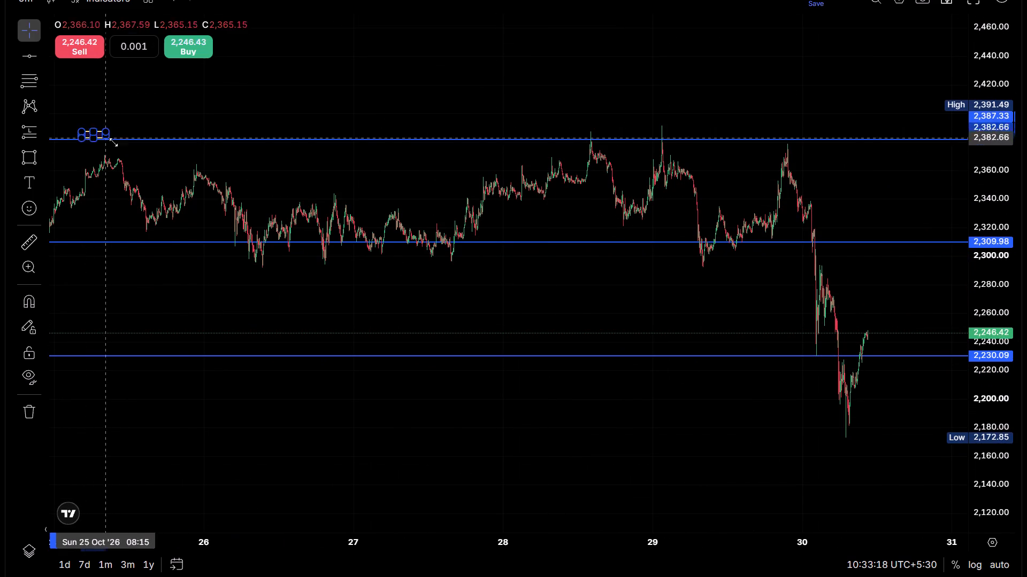
pyautogui.moveTo(113, 142); pyautogui.dragTo(906, 152)
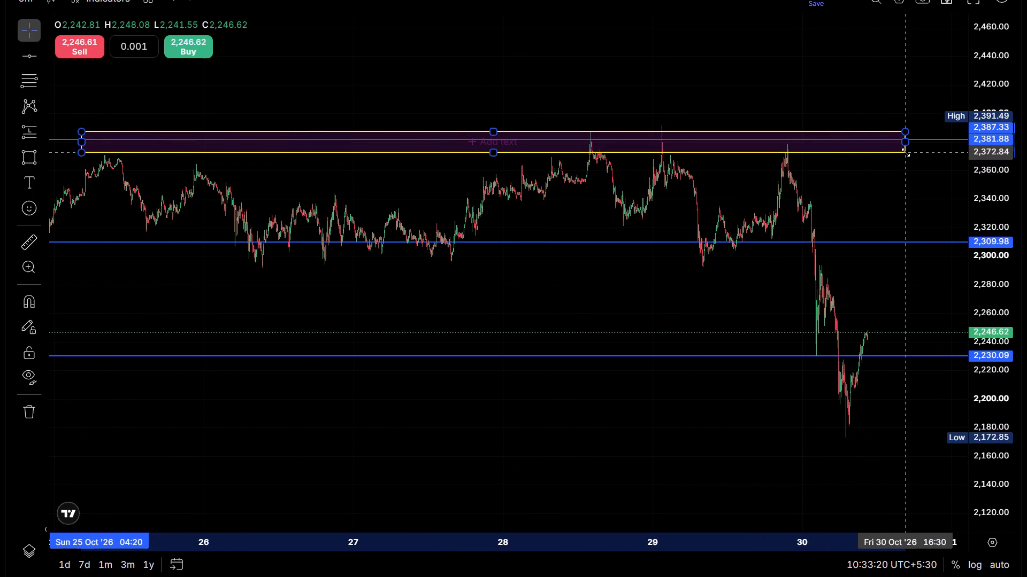
pyautogui.moveTo(906, 152); pyautogui.dragTo(911, 150)
# Set the border colour of the upper rectangle zone to white.
pyautogui.click(385, 26)
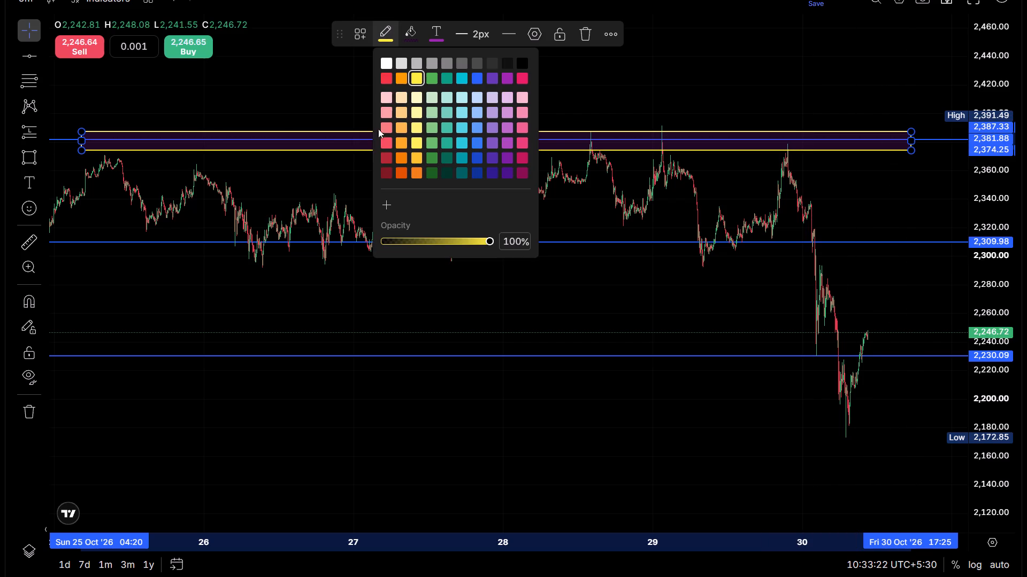
pyautogui.click(382, 63)
pyautogui.click(542, 456)
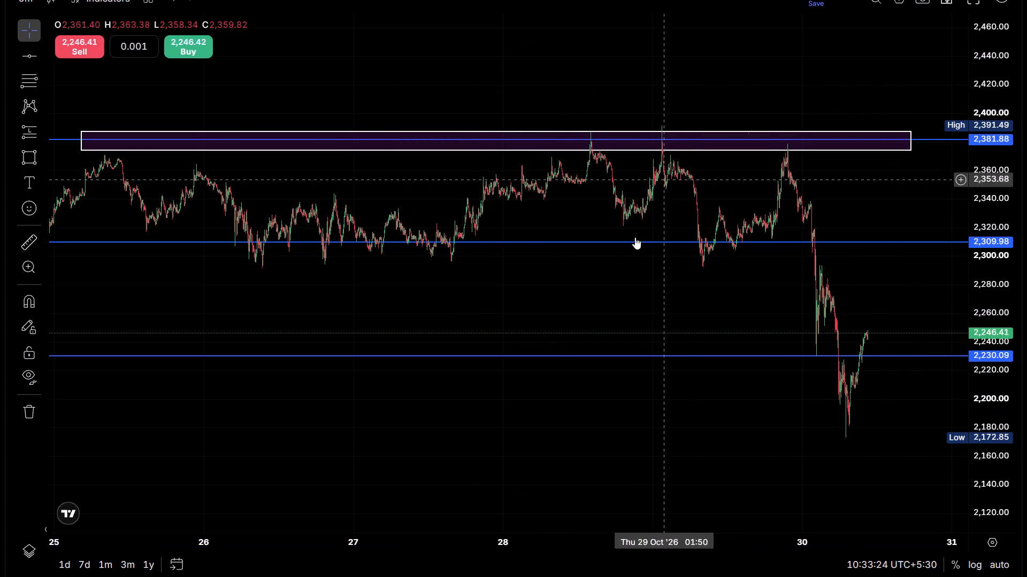
# Draw a rectangle zone below the middle horizontal line, from about 2,297.59 to 2,285.91, spanning 25 to 30 October.
pyautogui.click(24, 146)
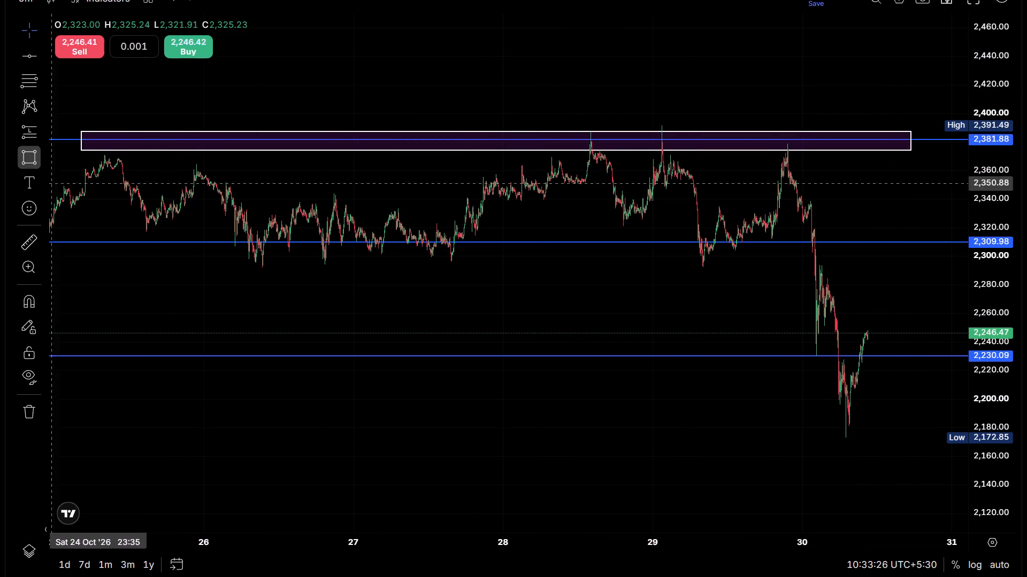
pyautogui.moveTo(189, 260); pyautogui.dragTo(852, 281)
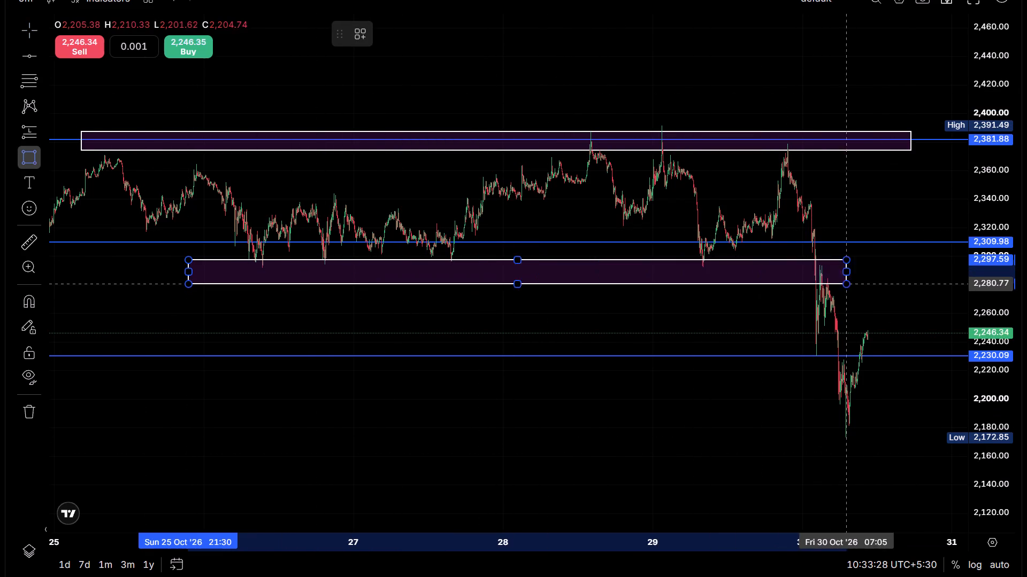
pyautogui.moveTo(852, 281); pyautogui.dragTo(882, 276)
pyautogui.click(882, 276)
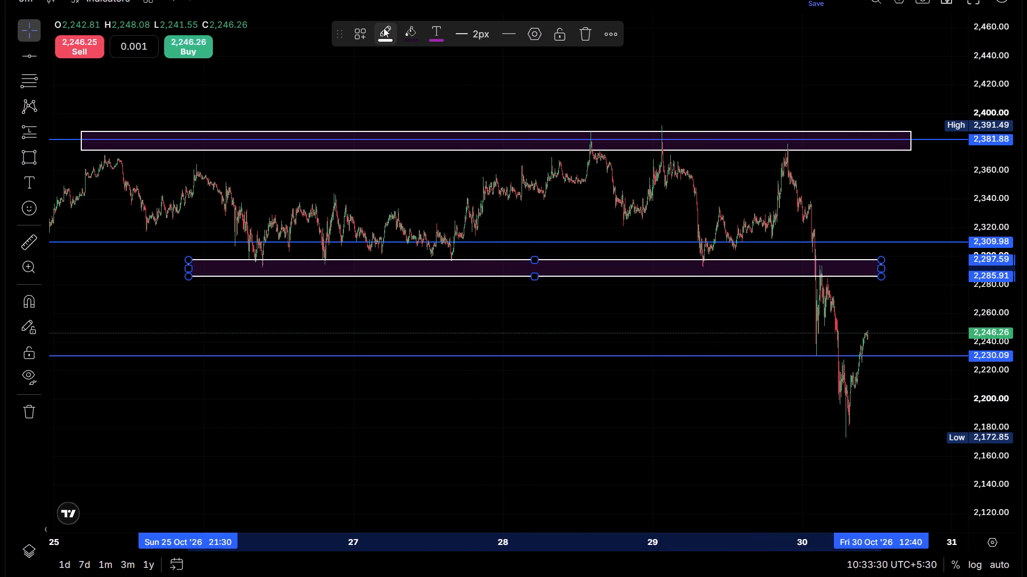
# Set the border colour of the rectangle zone below the middle line to yellow.
pyautogui.click(384, 28)
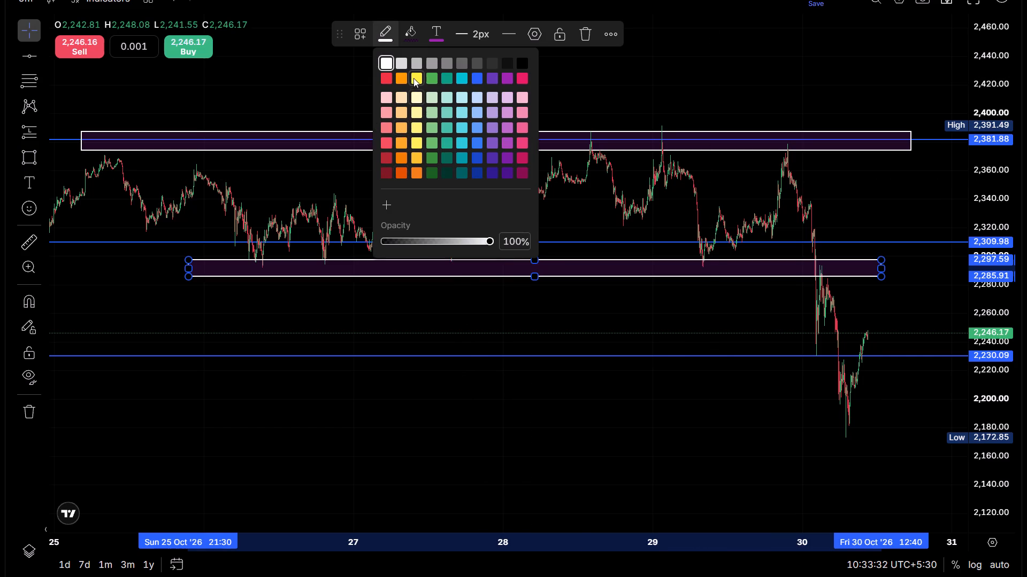
pyautogui.click(413, 78)
pyautogui.click(527, 386)
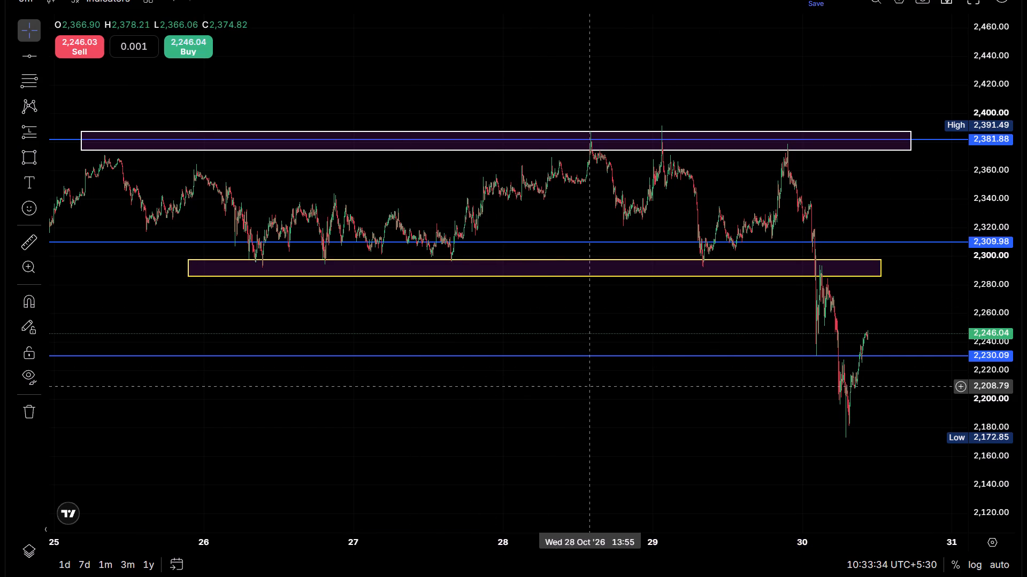
# Draw a thin rectangle from about 2,249.45 to 2,244.78, spanning about 01:40 to 06:45 on 30 October.
pyautogui.scroll(14, 591, 386)
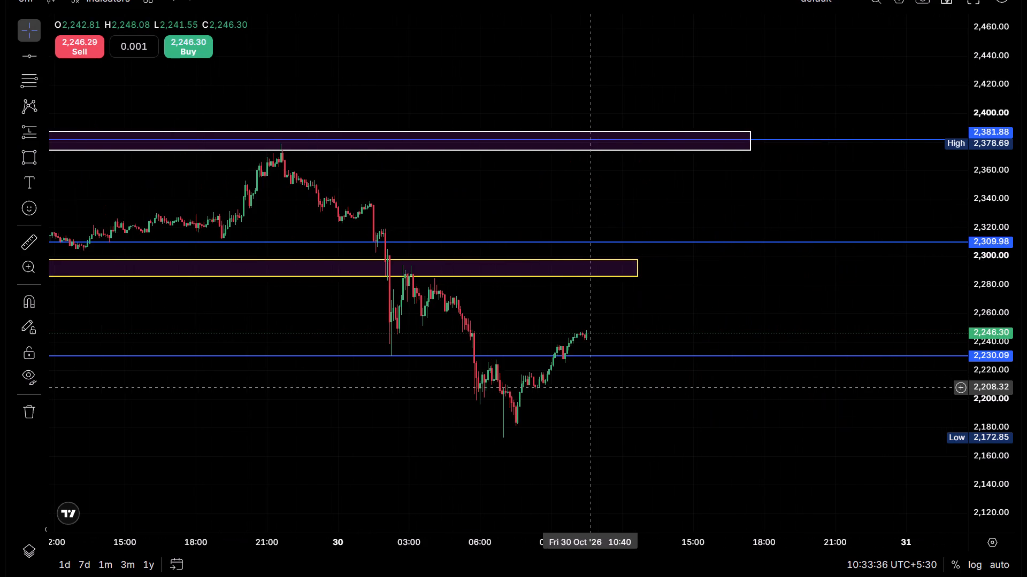
pyautogui.scroll(4, 574, 395)
pyautogui.moveTo(364, 426); pyautogui.dragTo(575, 432)
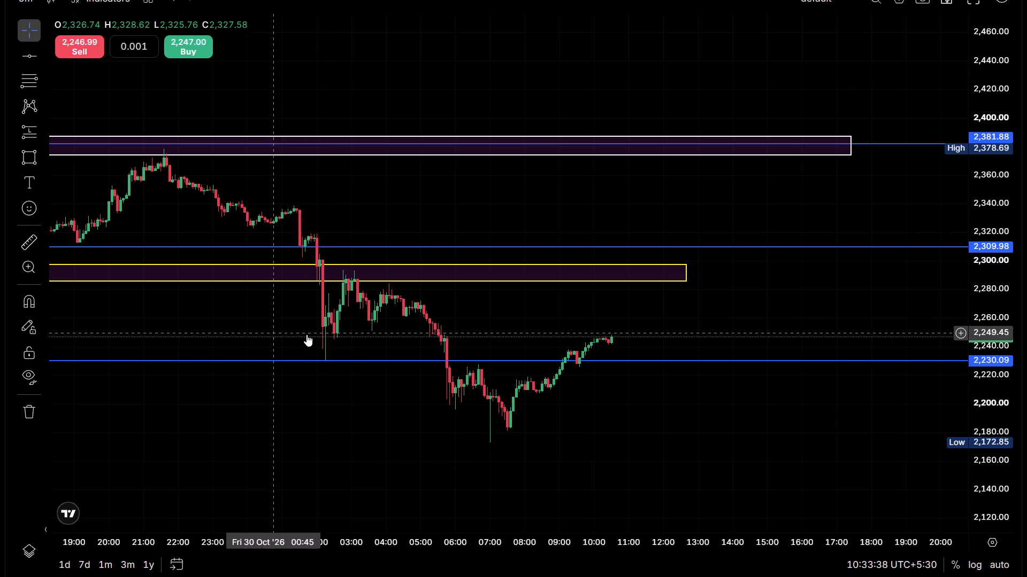
pyautogui.click(27, 165)
pyautogui.moveTo(306, 333); pyautogui.dragTo(481, 339)
pyautogui.click(483, 340)
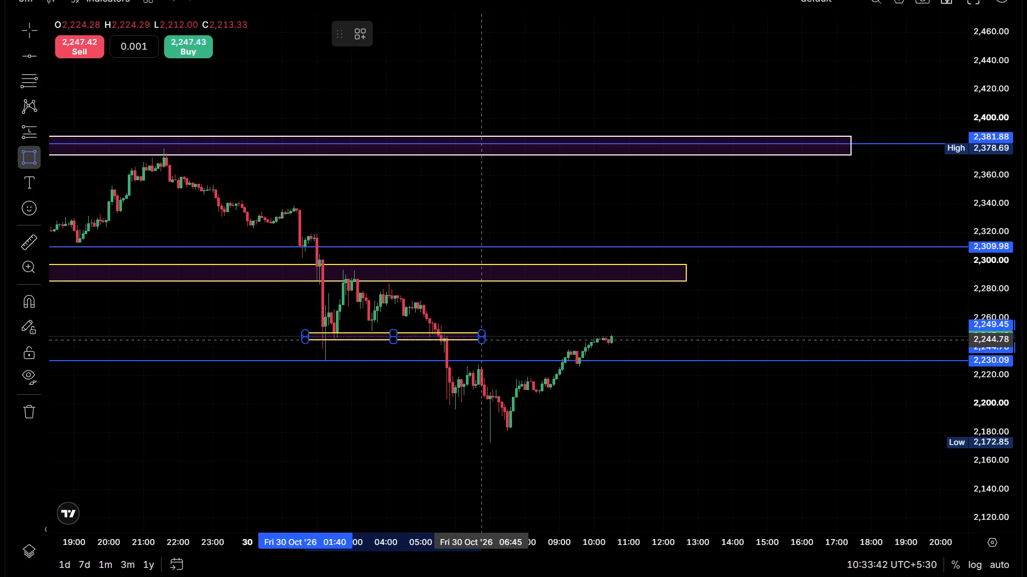
pyautogui.click(561, 324)
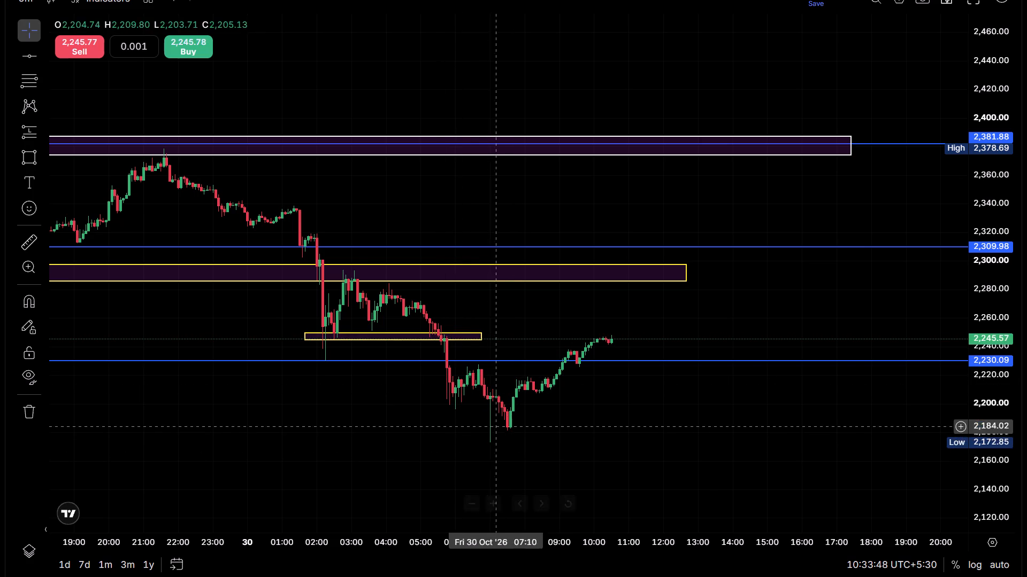
# Examine the 29 and 30 October 5-minute price action against the marked zones and horizontal levels.
pyautogui.scroll(8, 496, 445)
pyautogui.moveTo(381, 459); pyautogui.dragTo(862, 447)
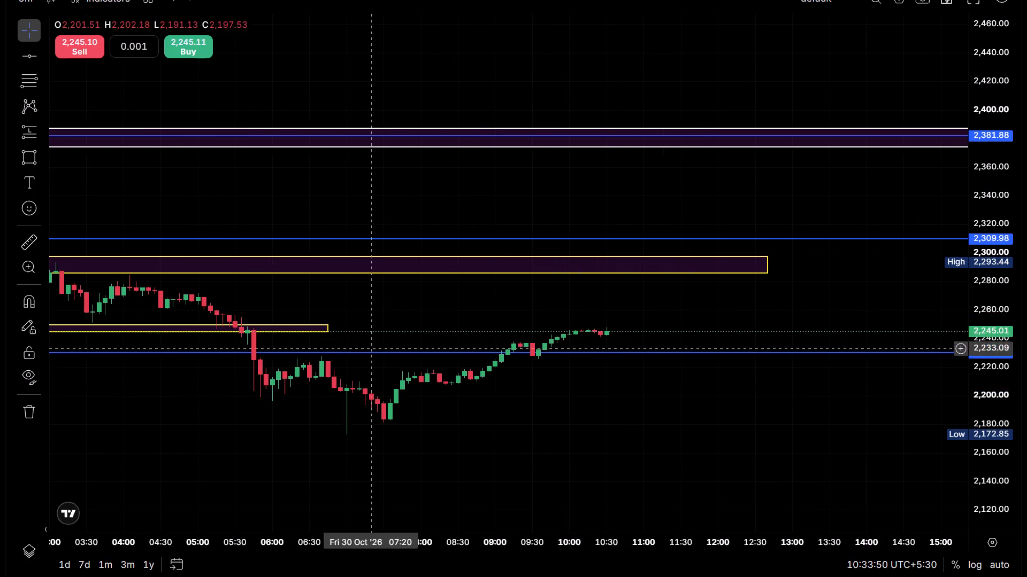
pyautogui.scroll(-10, 381, 440)
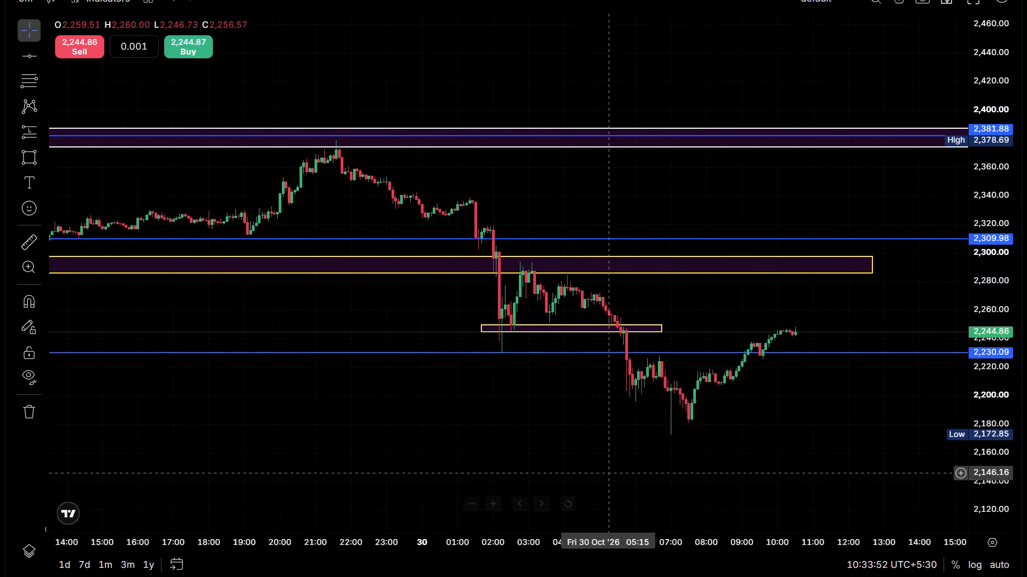
pyautogui.moveTo(780, 437); pyautogui.dragTo(665, 451)
pyautogui.scroll(-1, 788, 393)
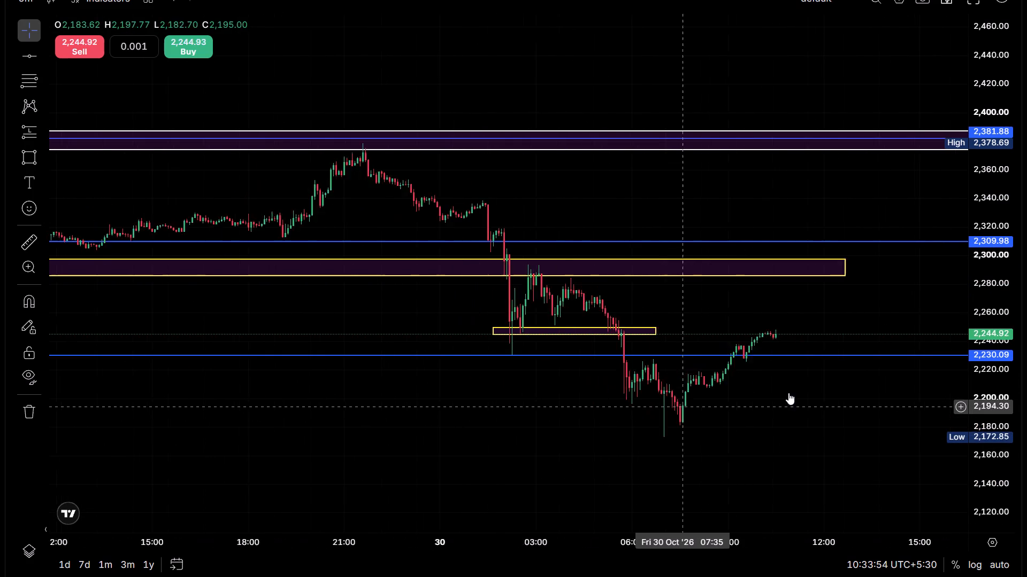
pyautogui.scroll(-4, 788, 393)
pyautogui.moveTo(914, 358); pyautogui.dragTo(882, 379)
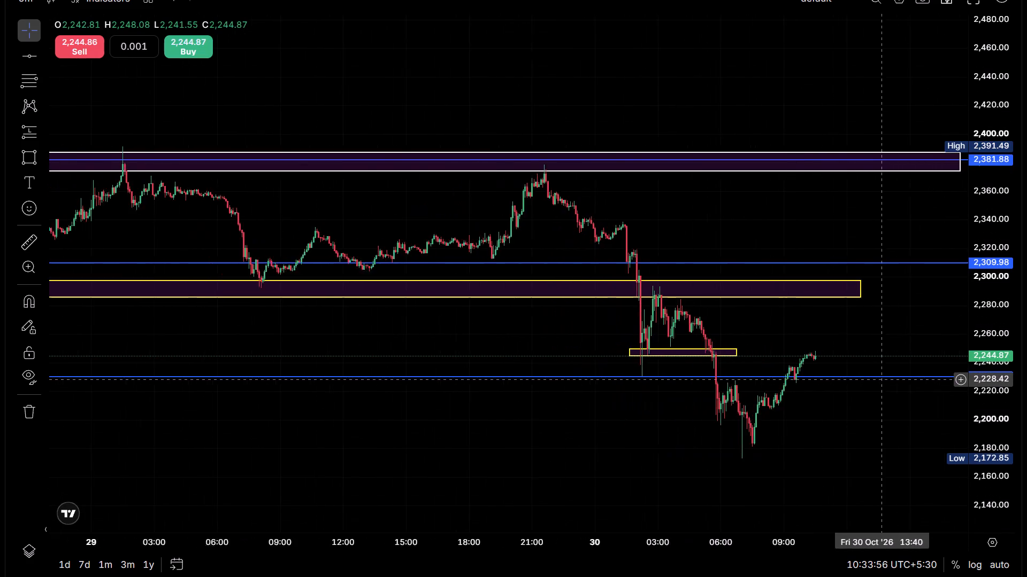
pyautogui.moveTo(882, 379); pyautogui.dragTo(905, 372)
# Leave the full-screen ETH/USDT chart and switch to the SOL/USDT futures page.
pyautogui.click(526, 50)
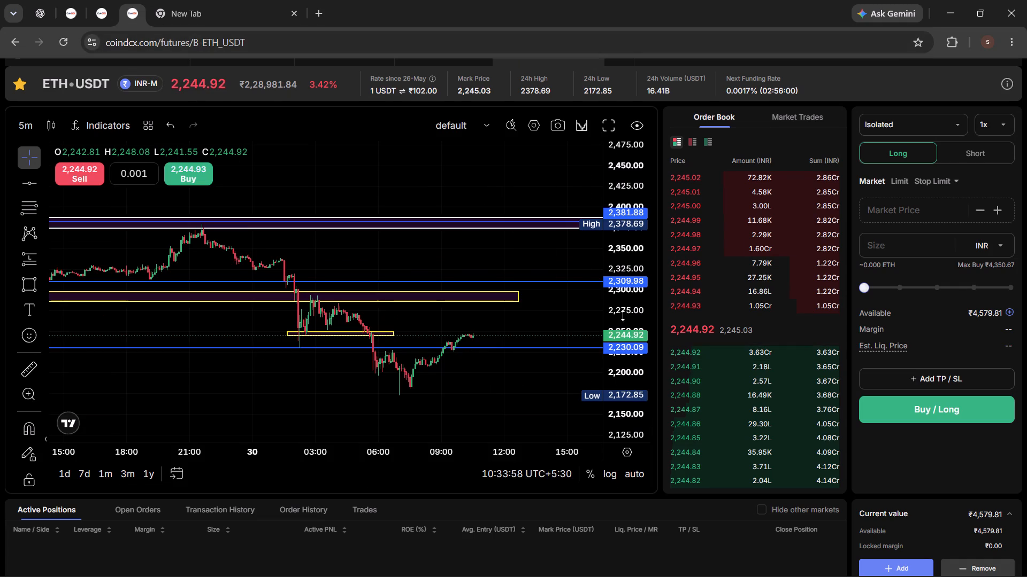
pyautogui.click(60, 7)
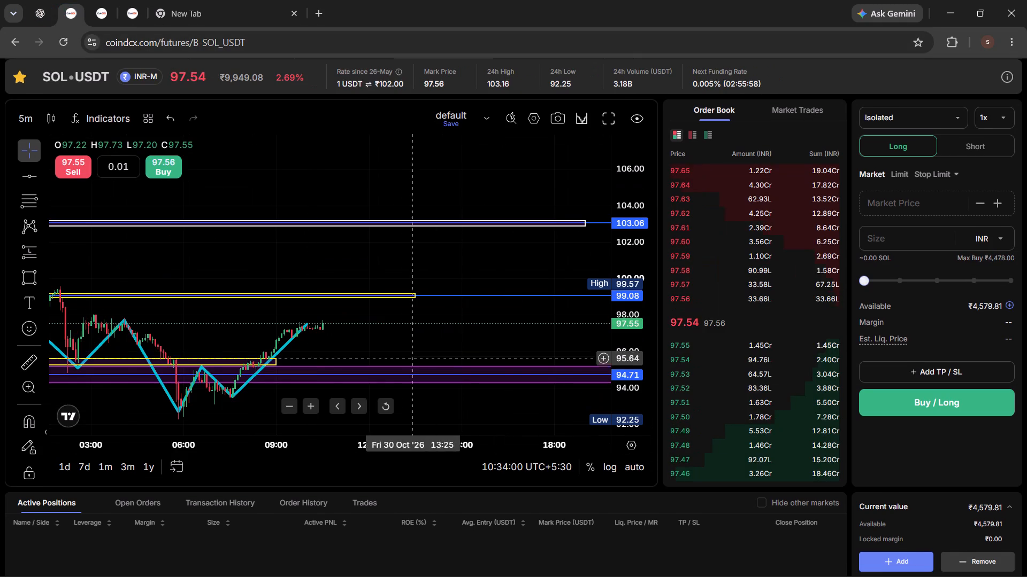
# Examine the 29 and 30 October 5-minute SOL/USDT price action against the swing lines, marked zones and horizontal levels.
pyautogui.moveTo(401, 353); pyautogui.dragTo(528, 334)
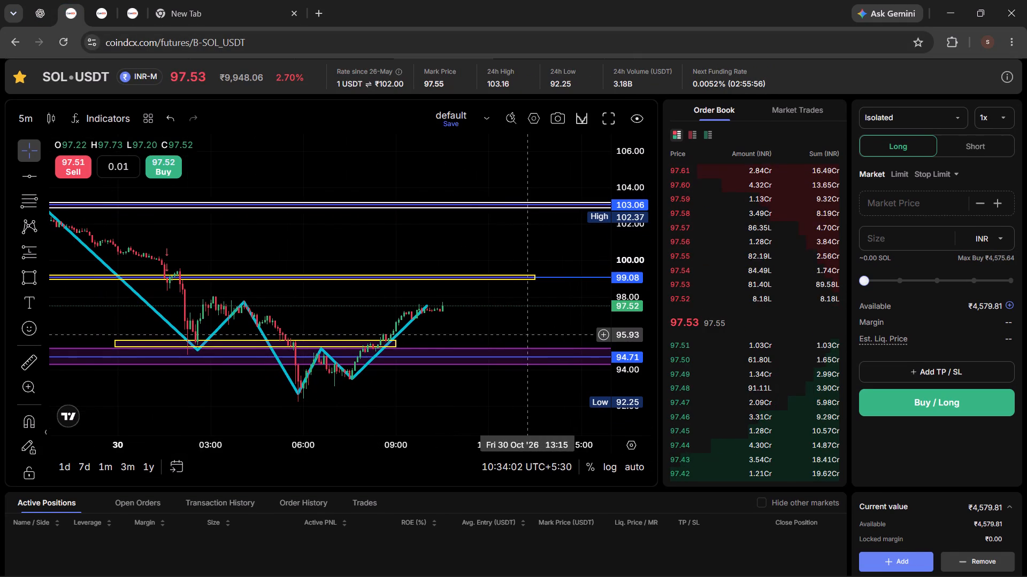
pyautogui.scroll(-4, 427, 410)
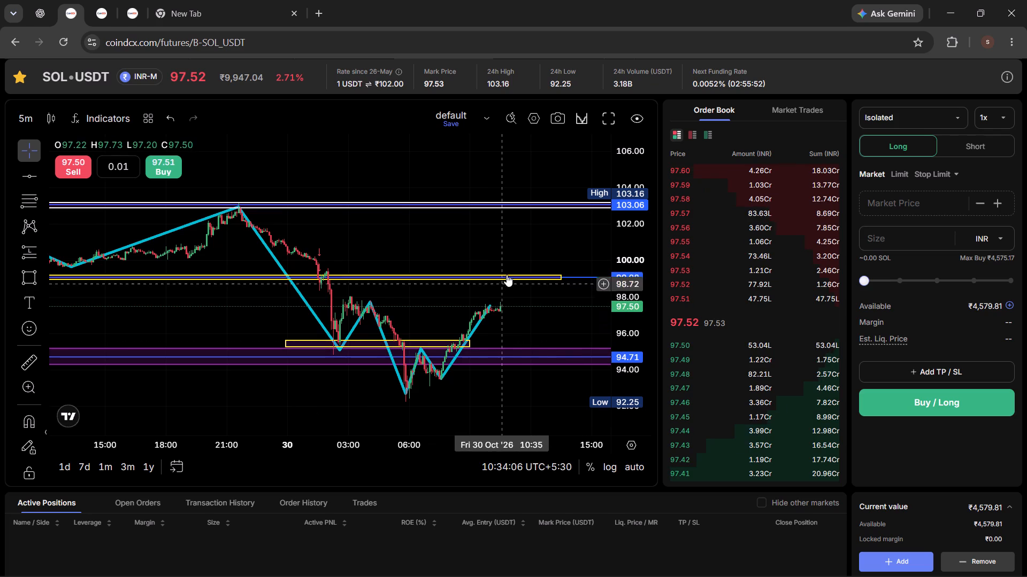
pyautogui.moveTo(534, 411); pyautogui.dragTo(447, 401)
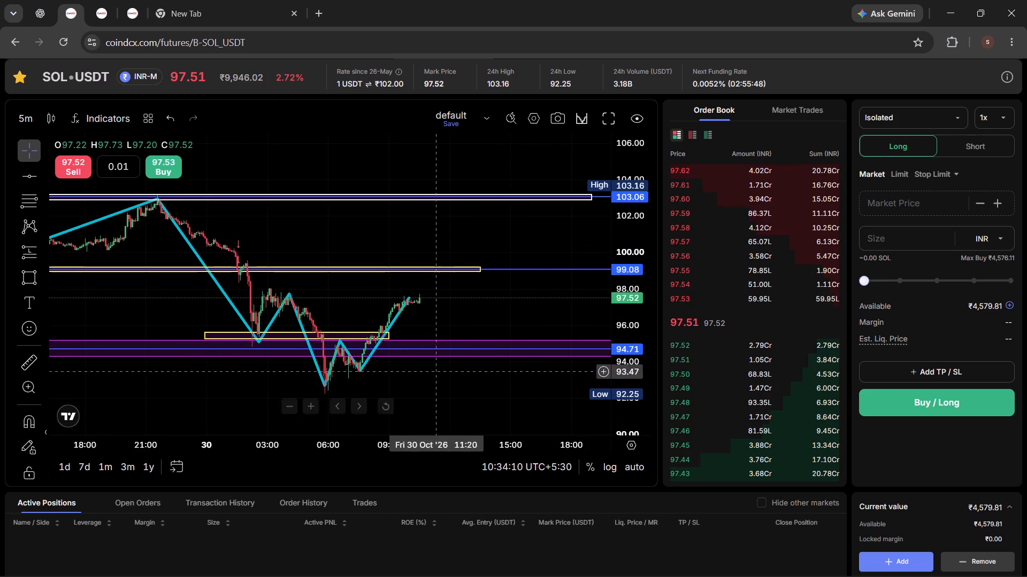
pyautogui.scroll(4, 390, 337)
pyautogui.moveTo(295, 427); pyautogui.dragTo(299, 427)
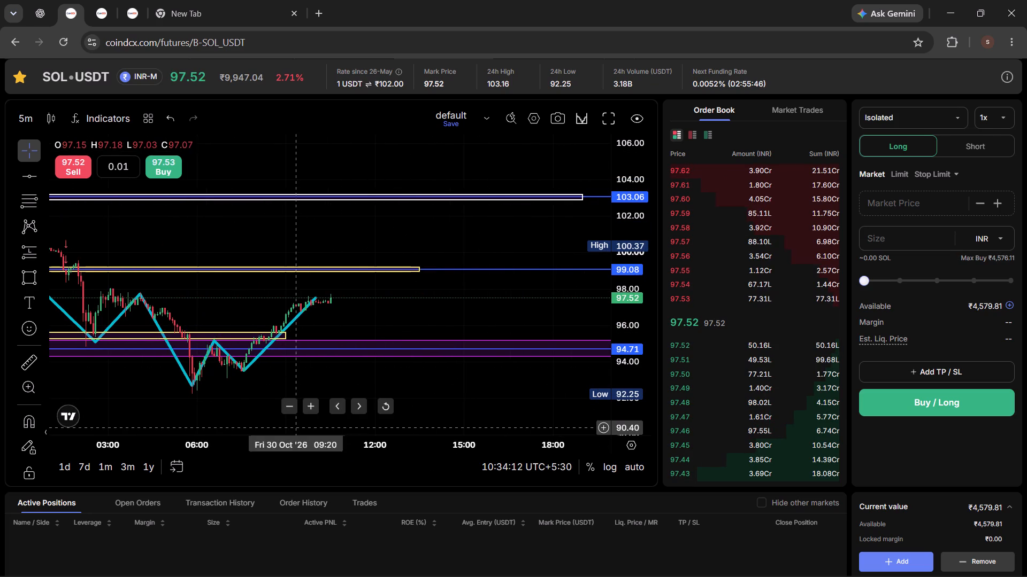
pyautogui.moveTo(299, 427); pyautogui.dragTo(486, 433)
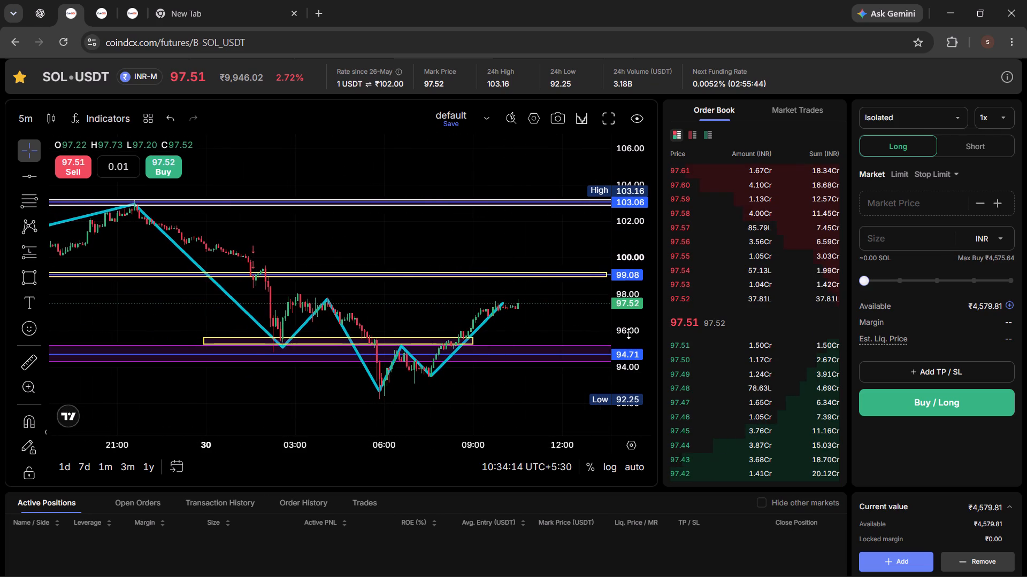
pyautogui.moveTo(622, 322); pyautogui.dragTo(623, 286)
pyautogui.scroll(3, 507, 384)
pyautogui.moveTo(354, 318); pyautogui.dragTo(361, 316)
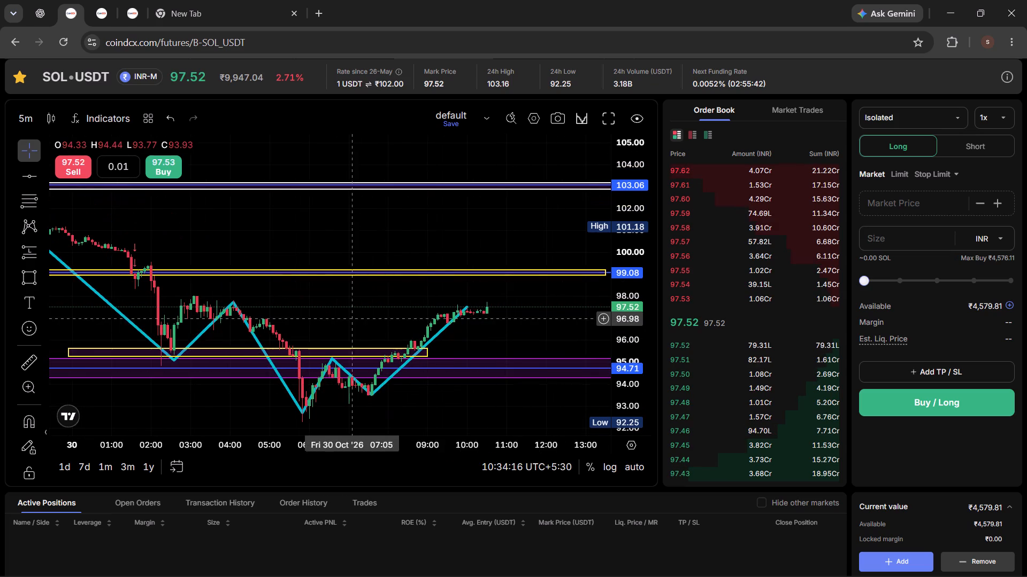
pyautogui.moveTo(361, 316); pyautogui.dragTo(405, 302)
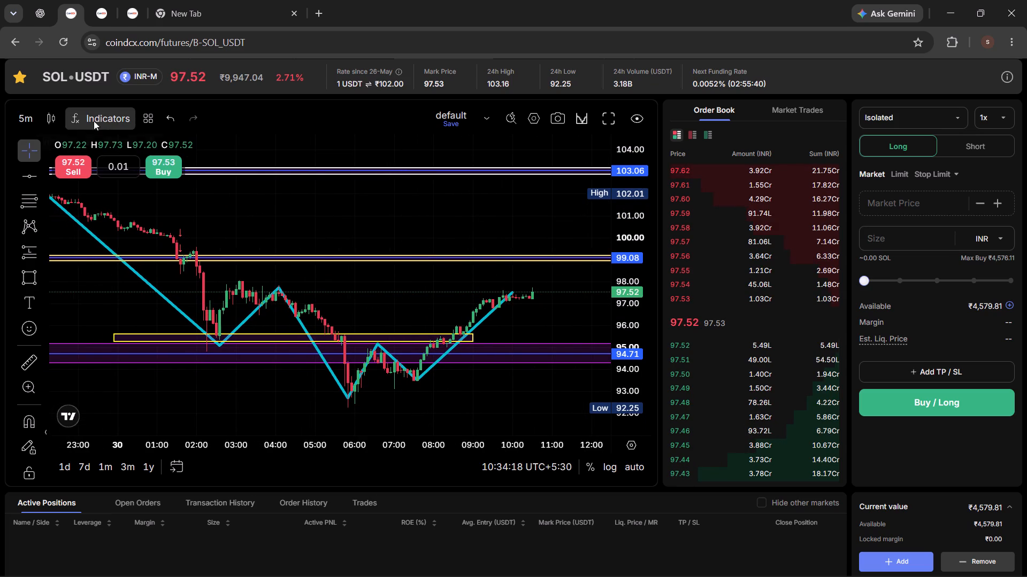
# Switch the SOL/USDT chart to the 15-minute timeframe.
pyautogui.click(19, 118)
pyautogui.click(23, 238)
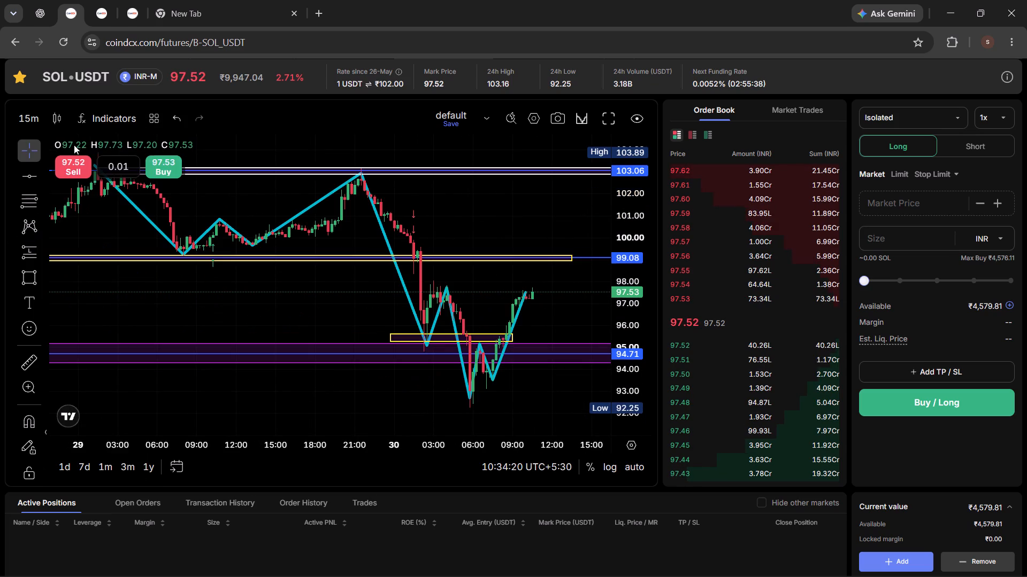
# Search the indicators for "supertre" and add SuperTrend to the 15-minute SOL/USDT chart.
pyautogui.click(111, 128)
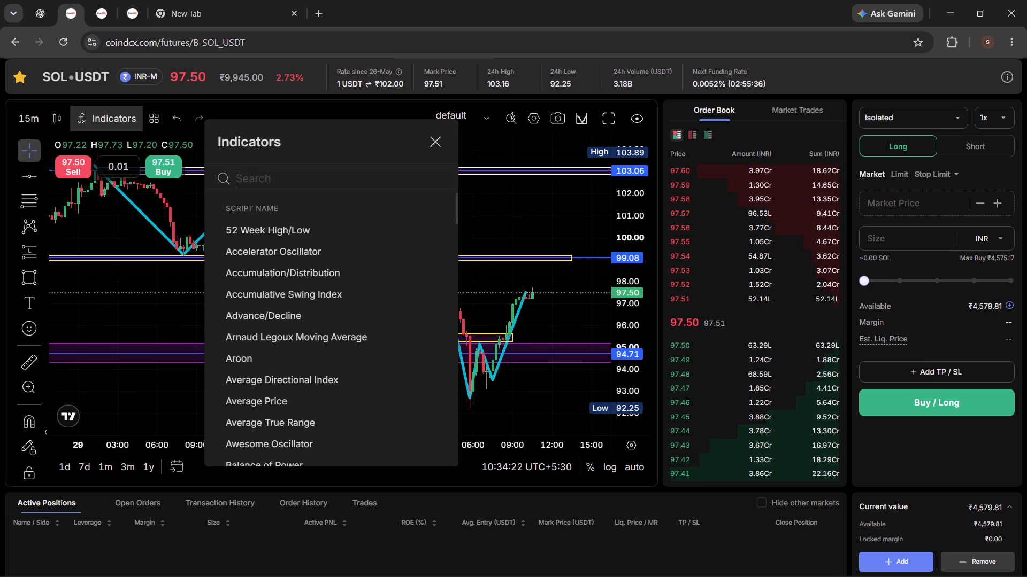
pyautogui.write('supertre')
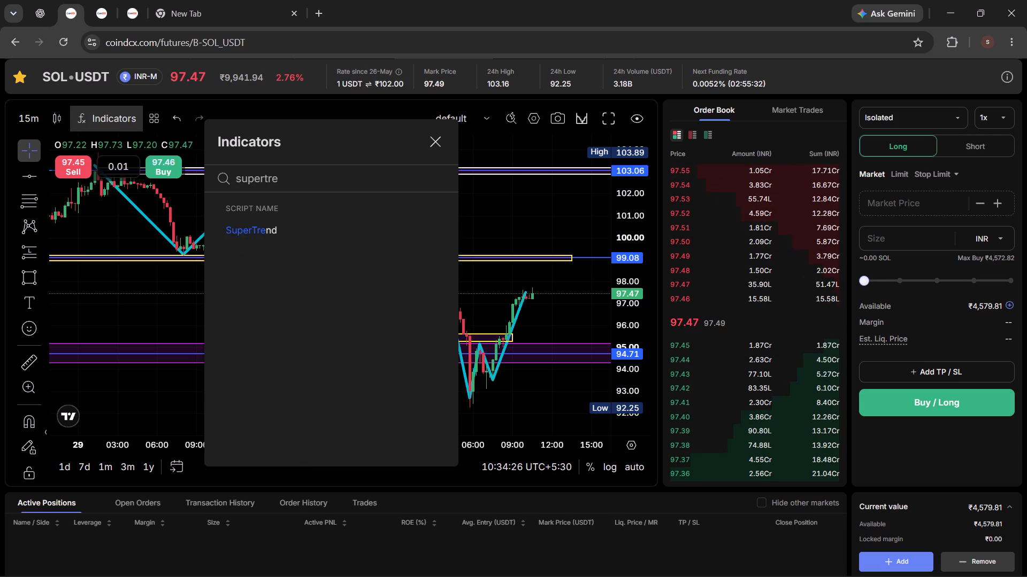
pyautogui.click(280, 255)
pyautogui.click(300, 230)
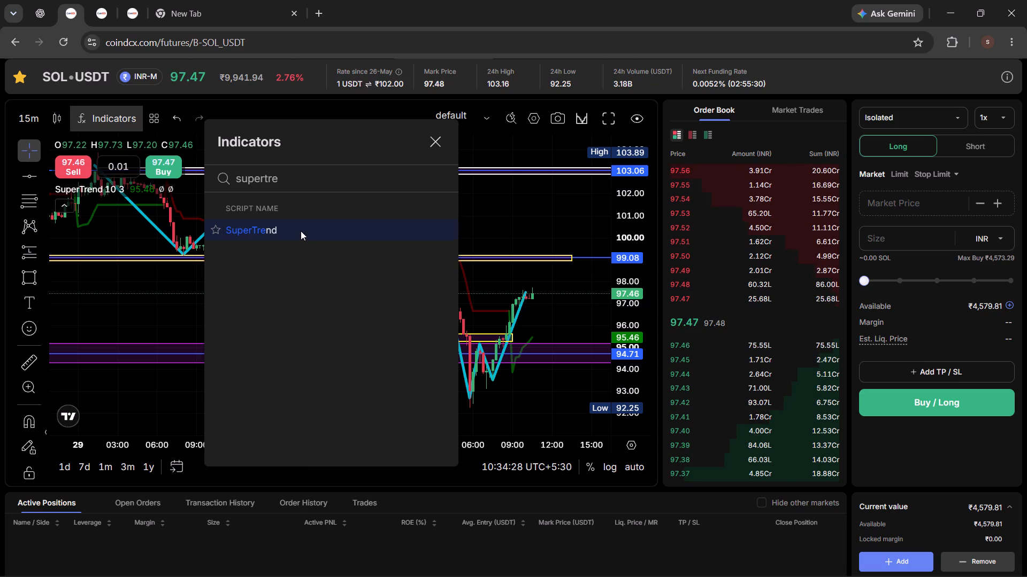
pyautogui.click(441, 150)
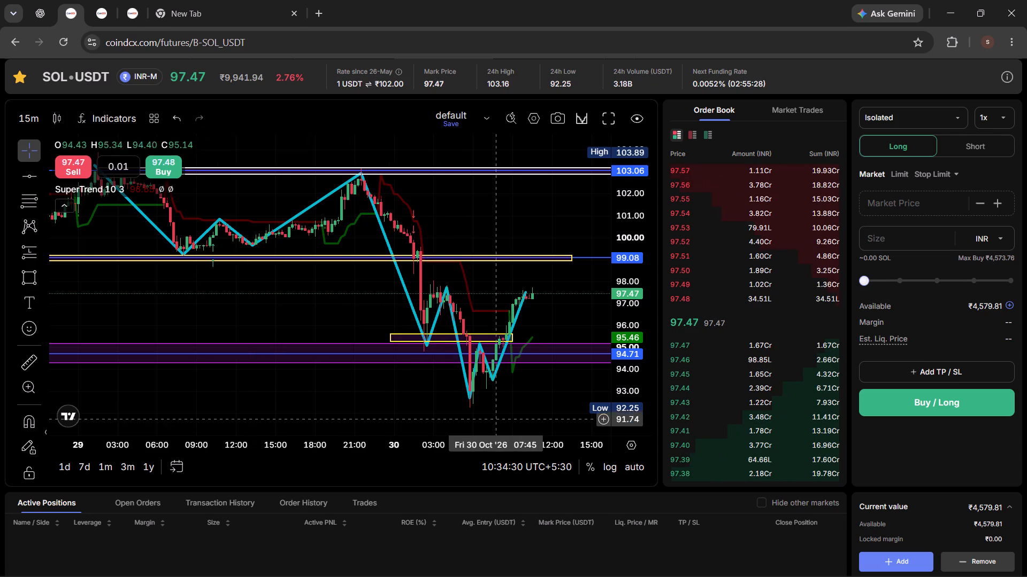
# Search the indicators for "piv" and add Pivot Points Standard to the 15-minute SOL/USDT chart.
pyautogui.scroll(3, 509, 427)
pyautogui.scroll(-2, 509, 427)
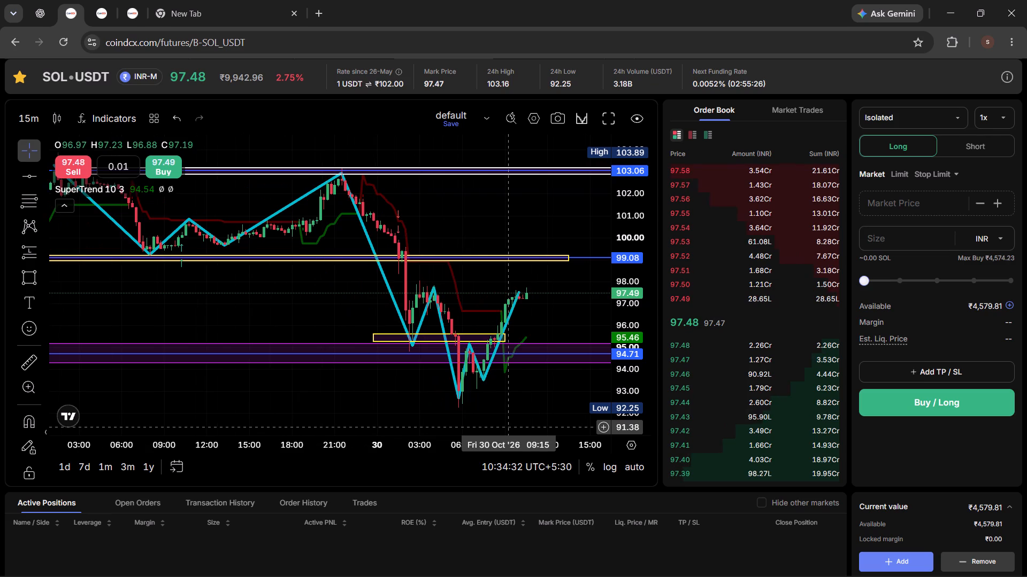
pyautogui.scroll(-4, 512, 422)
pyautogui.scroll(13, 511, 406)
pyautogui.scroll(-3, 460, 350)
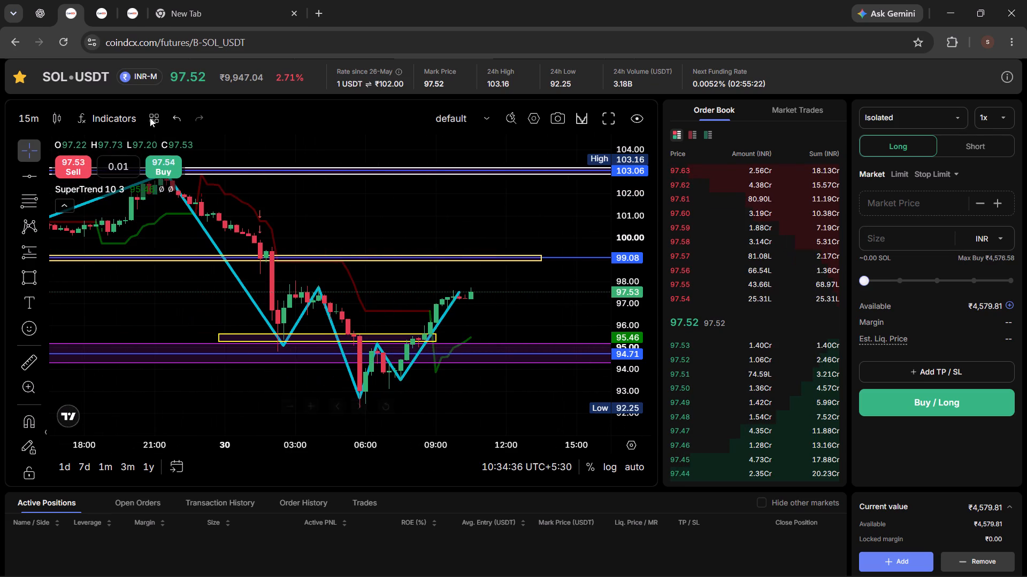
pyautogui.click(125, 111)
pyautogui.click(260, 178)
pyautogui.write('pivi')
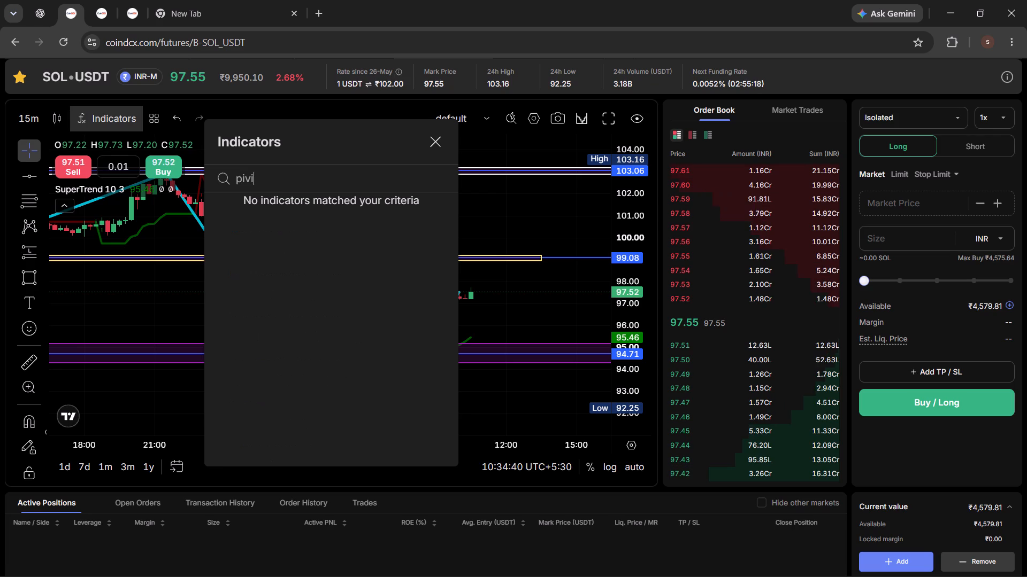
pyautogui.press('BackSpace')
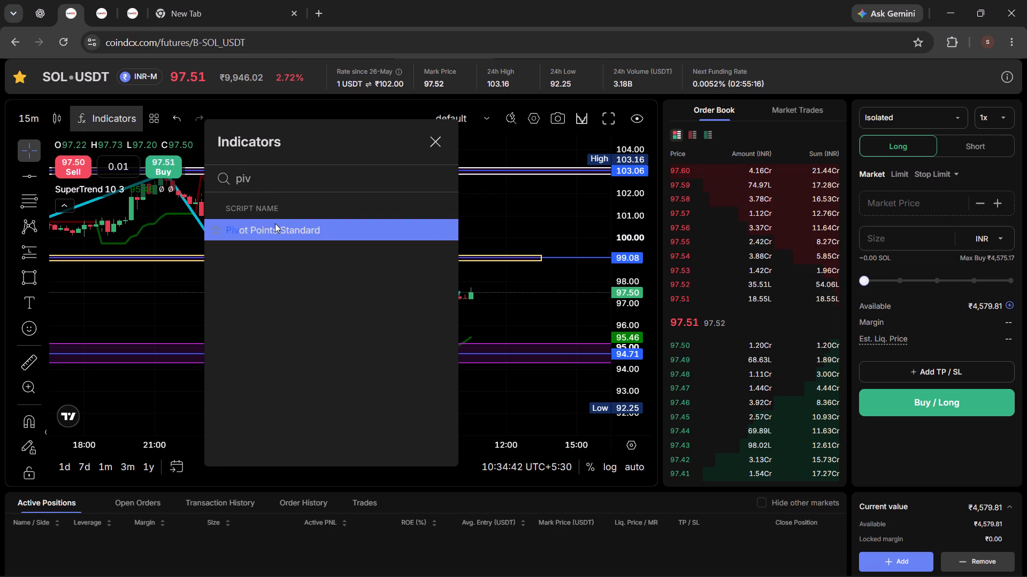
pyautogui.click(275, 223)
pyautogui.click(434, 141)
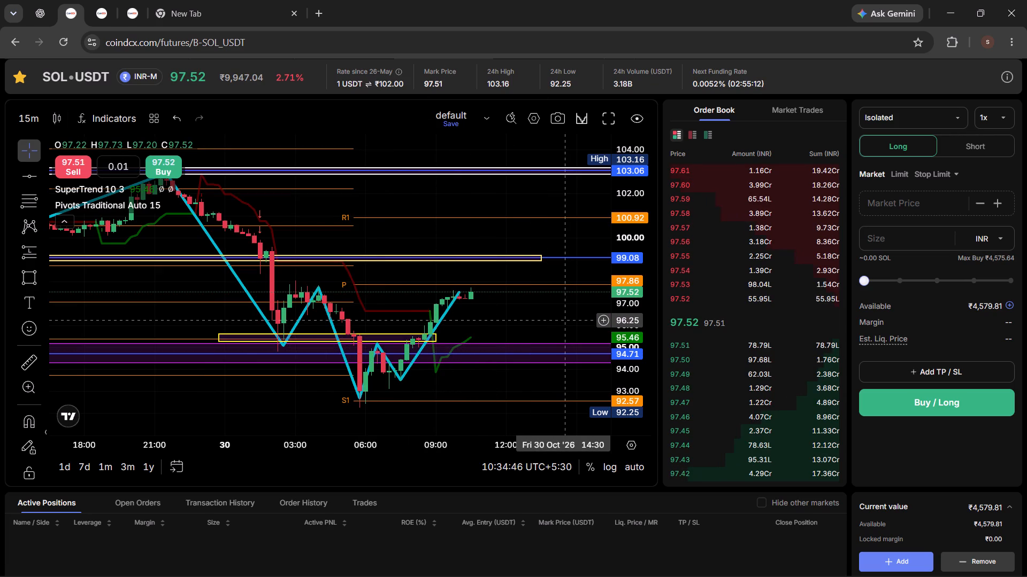
# Examine the 29 and 30 October 15-minute price action against the SuperTrend line, pivot levels and marked zones.
pyautogui.scroll(-2, 565, 320)
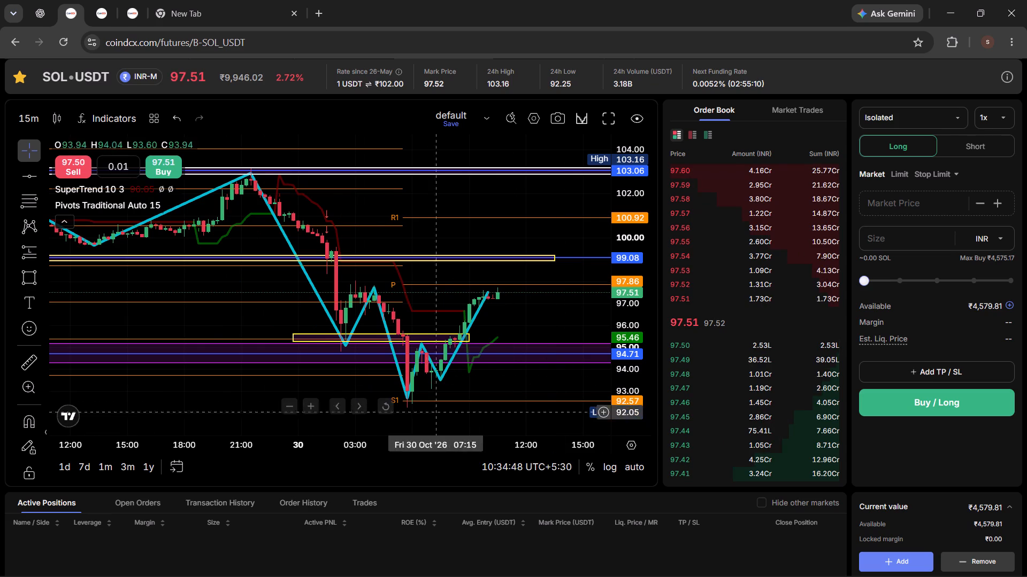
pyautogui.scroll(-6, 310, 433)
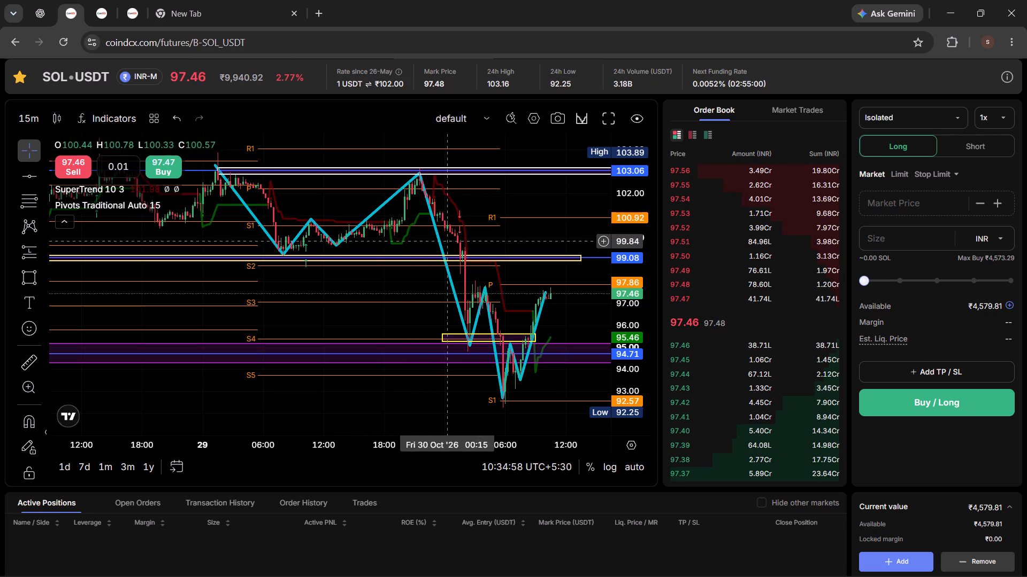
pyautogui.moveTo(513, 247); pyautogui.dragTo(390, 249)
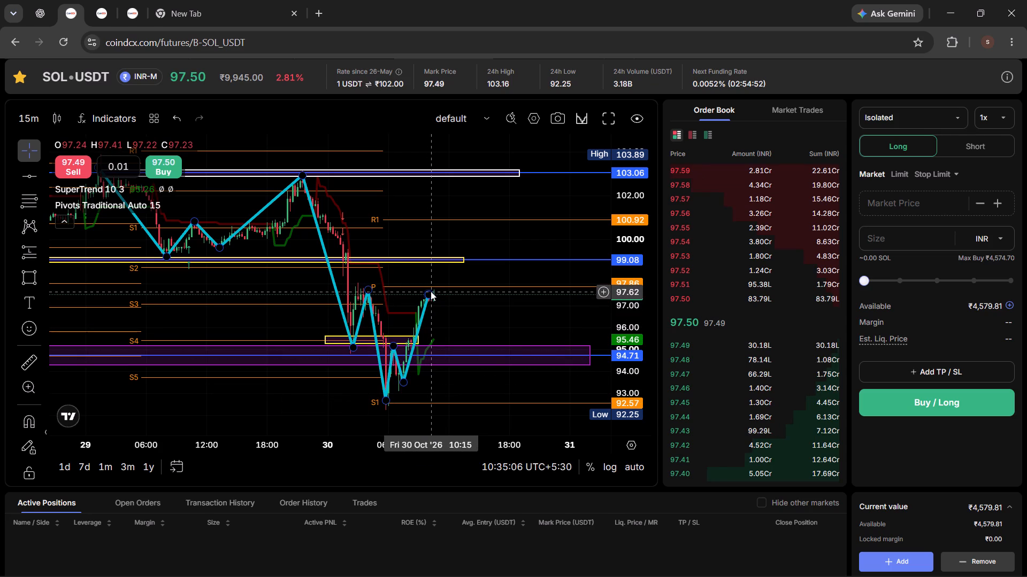
pyautogui.moveTo(240, 246); pyautogui.dragTo(264, 260)
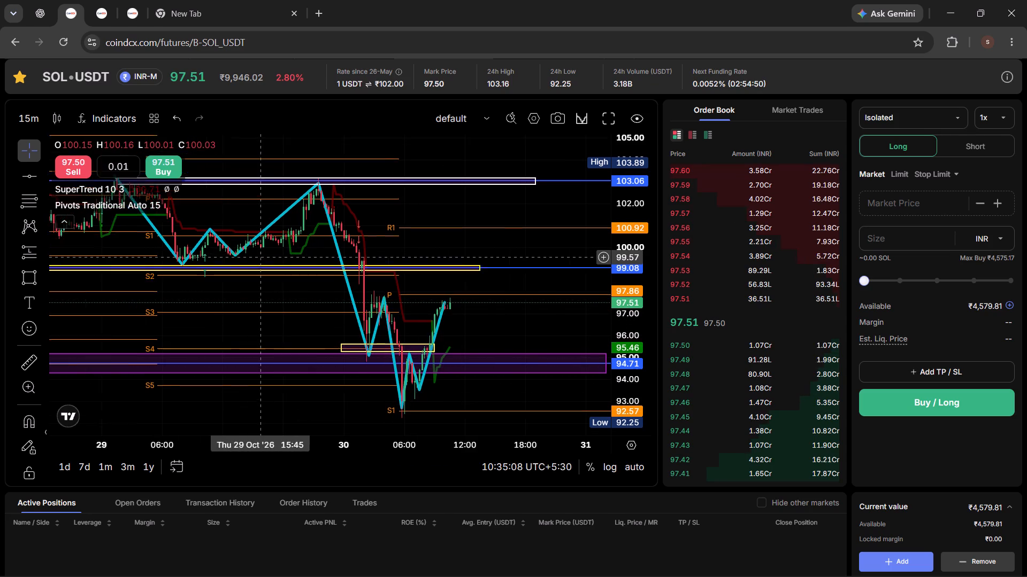
pyautogui.moveTo(264, 260); pyautogui.dragTo(191, 241)
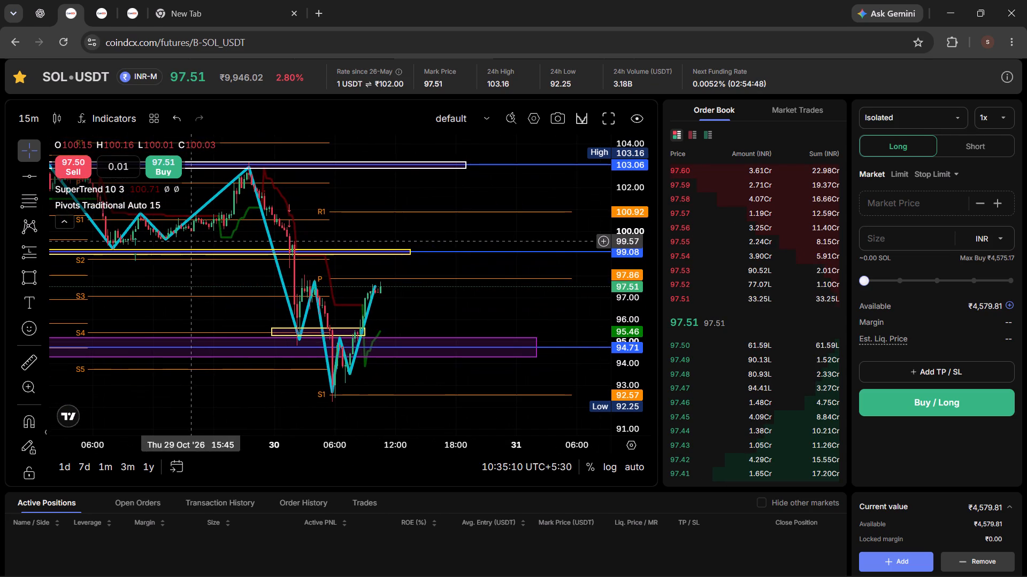
pyautogui.scroll(10, 294, 306)
pyautogui.moveTo(184, 288); pyautogui.dragTo(510, 332)
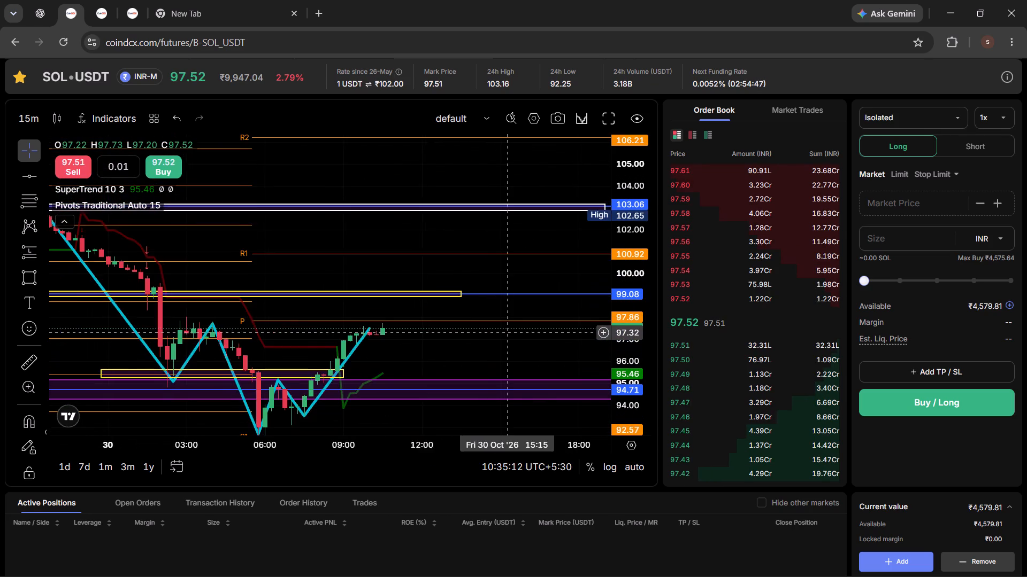
pyautogui.scroll(4, 510, 333)
pyautogui.moveTo(389, 365); pyautogui.dragTo(528, 333)
pyautogui.moveTo(627, 324); pyautogui.dragTo(623, 182)
pyautogui.moveTo(442, 369); pyautogui.dragTo(454, 283)
pyautogui.scroll(-2, 454, 284)
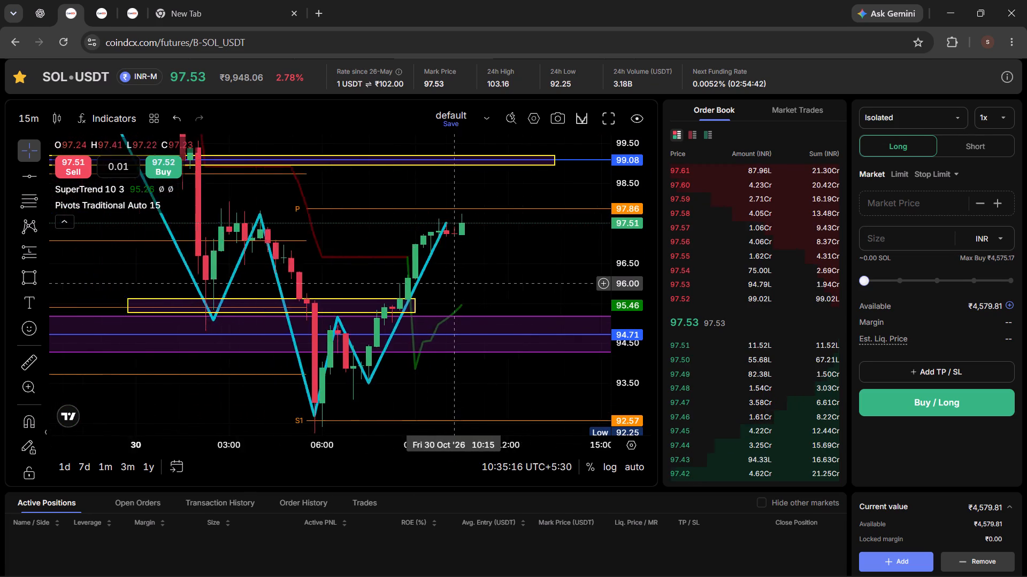
pyautogui.scroll(-2, 454, 284)
pyautogui.moveTo(602, 230); pyautogui.dragTo(617, 283)
pyautogui.moveTo(636, 242); pyautogui.dragTo(638, 293)
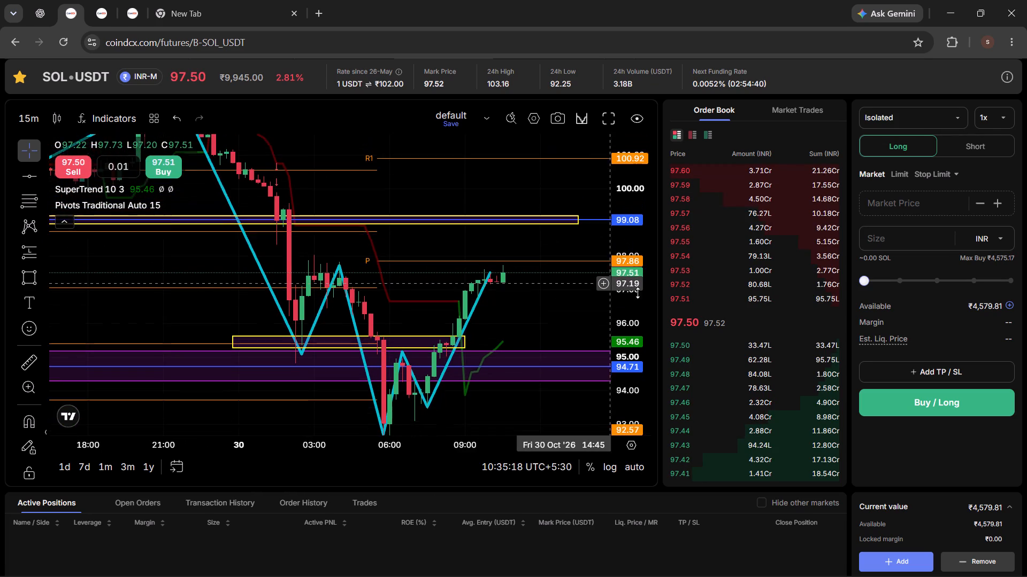
pyautogui.moveTo(638, 293); pyautogui.dragTo(638, 309)
pyautogui.moveTo(533, 330); pyautogui.dragTo(510, 323)
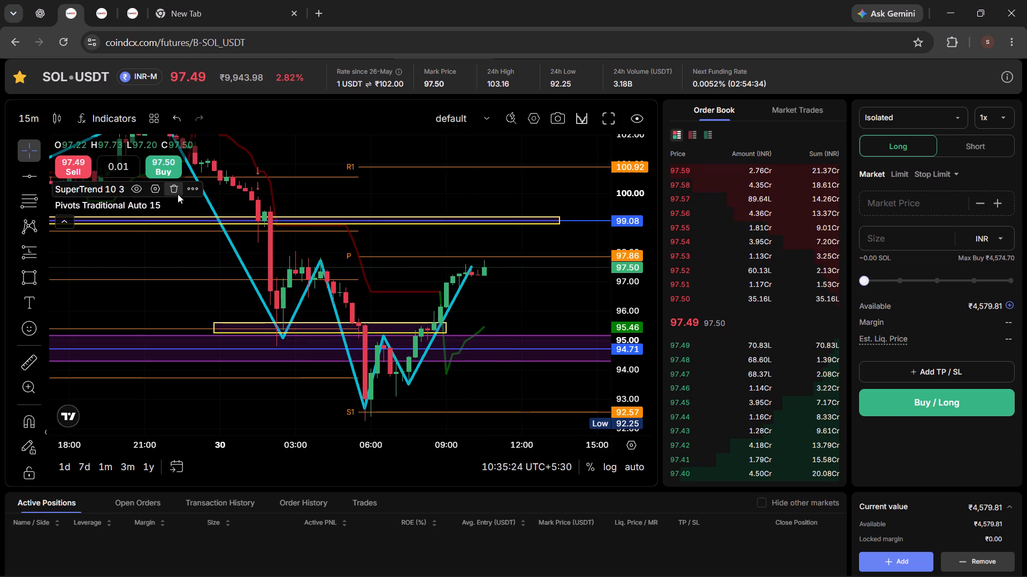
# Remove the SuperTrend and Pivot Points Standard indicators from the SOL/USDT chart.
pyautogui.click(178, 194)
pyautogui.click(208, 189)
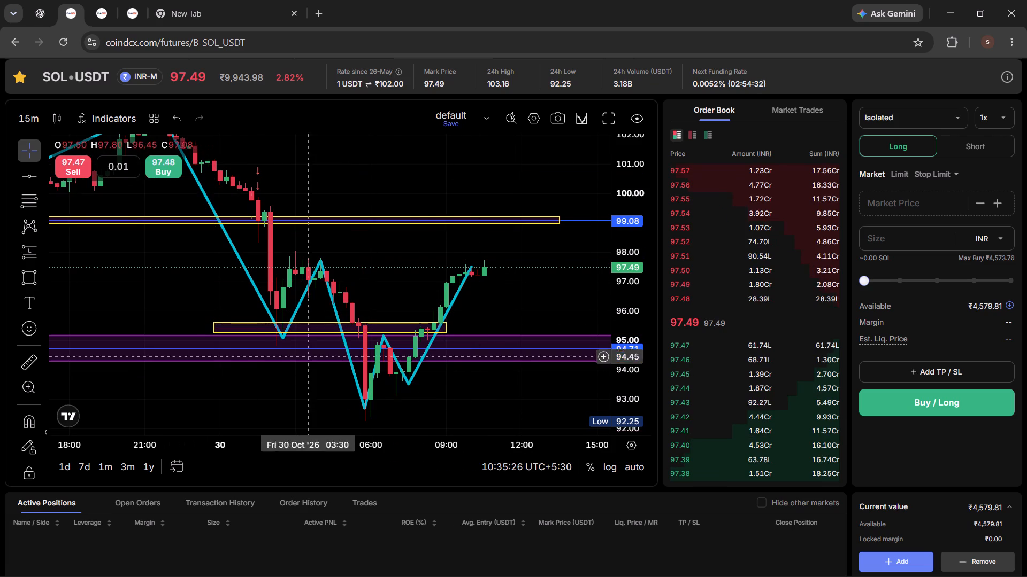
# Examine the 29 and 30 October 15-minute SOL/USDT swings against the yellow and purple zones on the indicator-free chart.
pyautogui.scroll(-5, 489, 348)
pyautogui.moveTo(635, 236); pyautogui.dragTo(648, 328)
pyautogui.scroll(4, 487, 341)
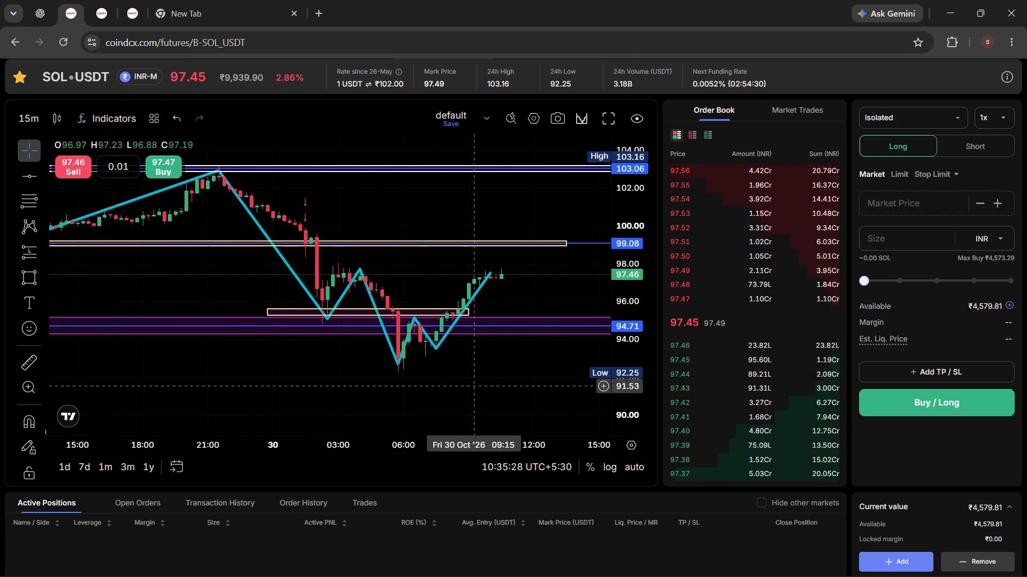
pyautogui.scroll(3, 473, 386)
pyautogui.moveTo(390, 395); pyautogui.dragTo(415, 407)
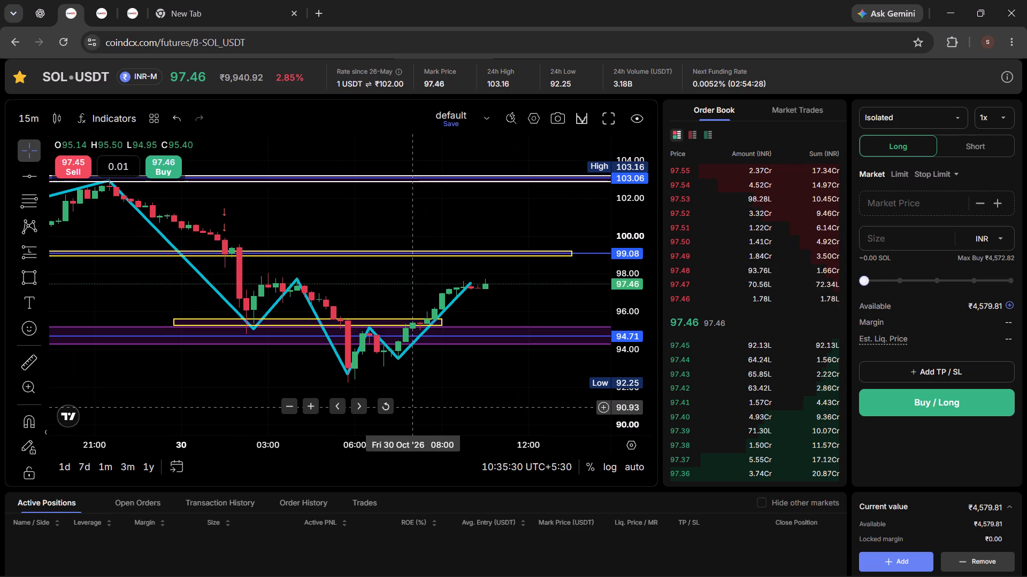